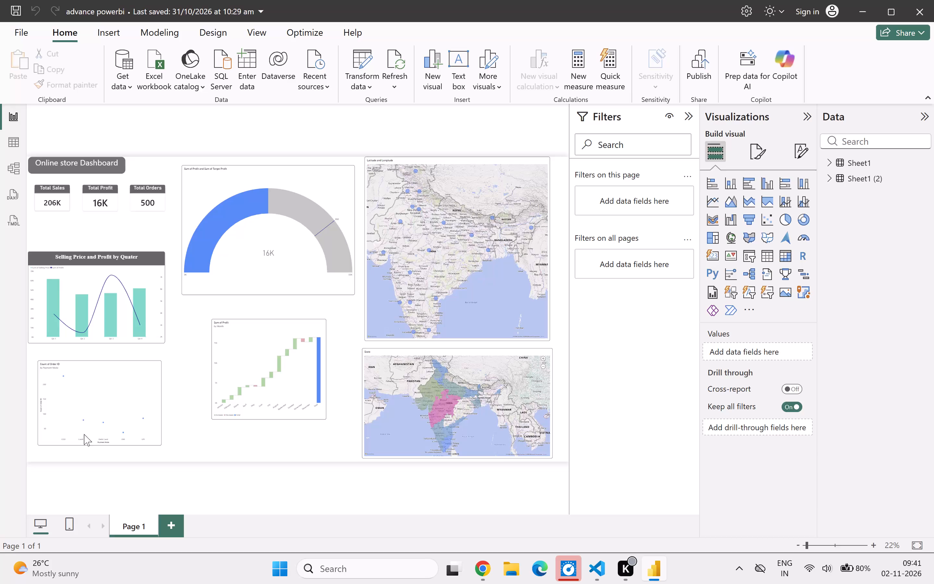
Move the Sum of Profit by Month waterfall chart just below the gauge, aligned with the gauge's left edge.
left_click_drag(227, 369, 222, 363)
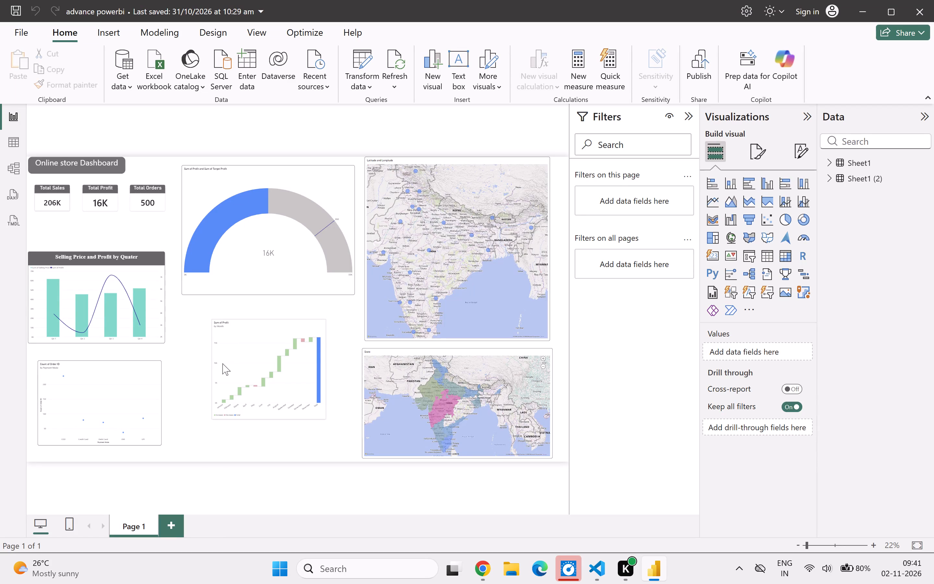
left_click_drag(222, 363, 200, 343)
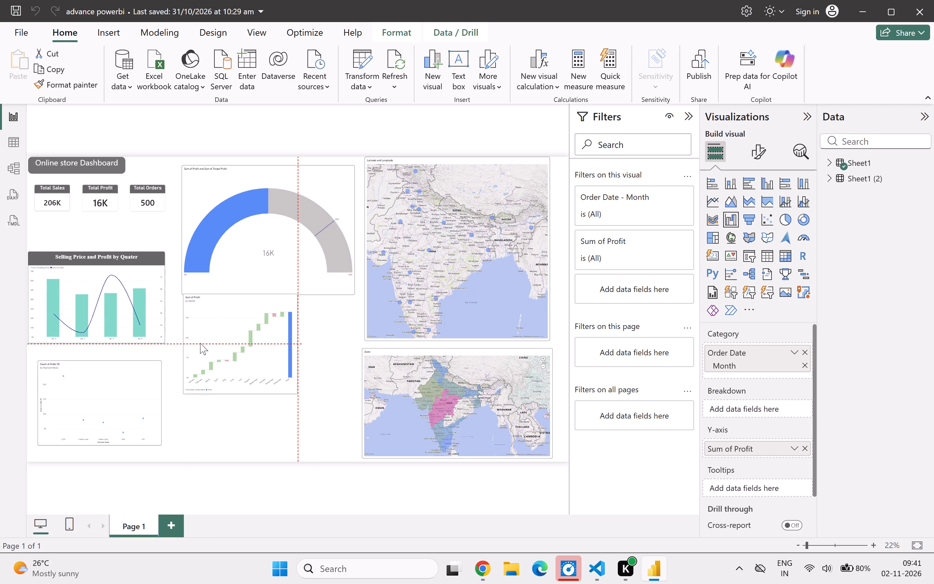
left_click_drag(200, 343, 186, 345)
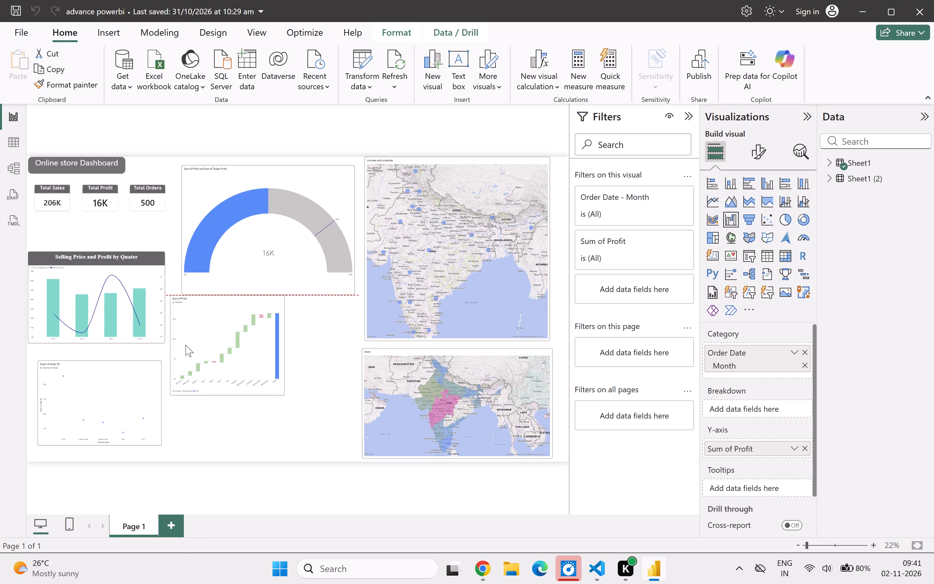
left_click_drag(186, 345, 199, 357)
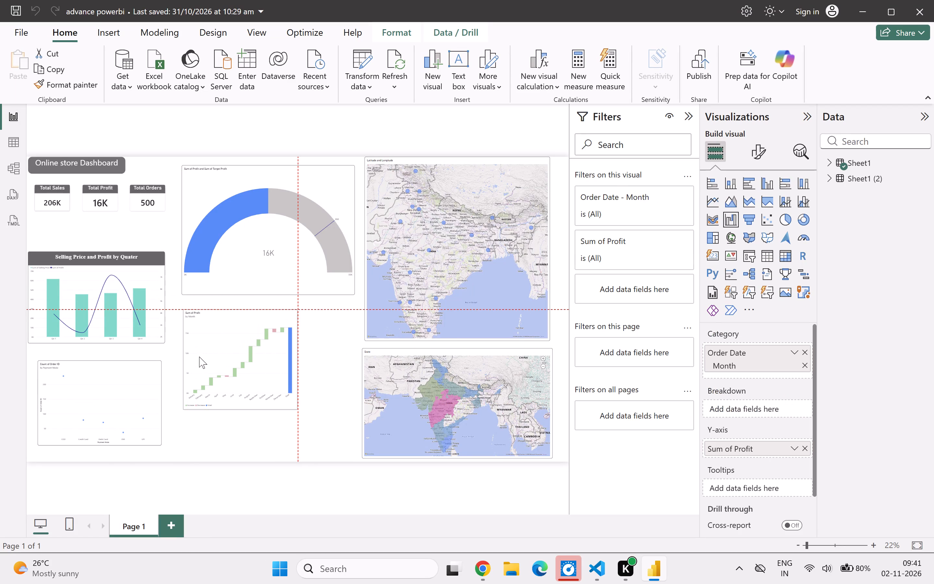
left_click_drag(199, 357, 197, 357)
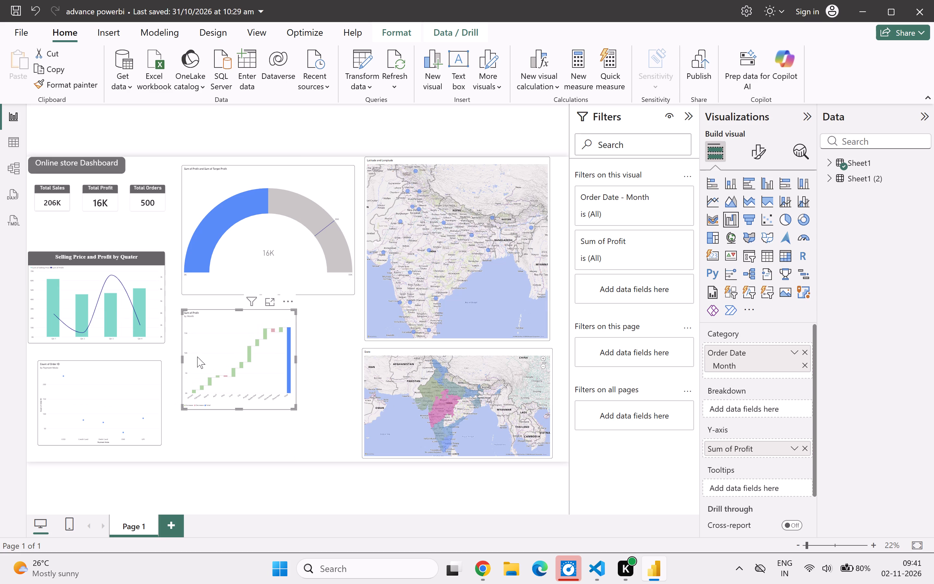
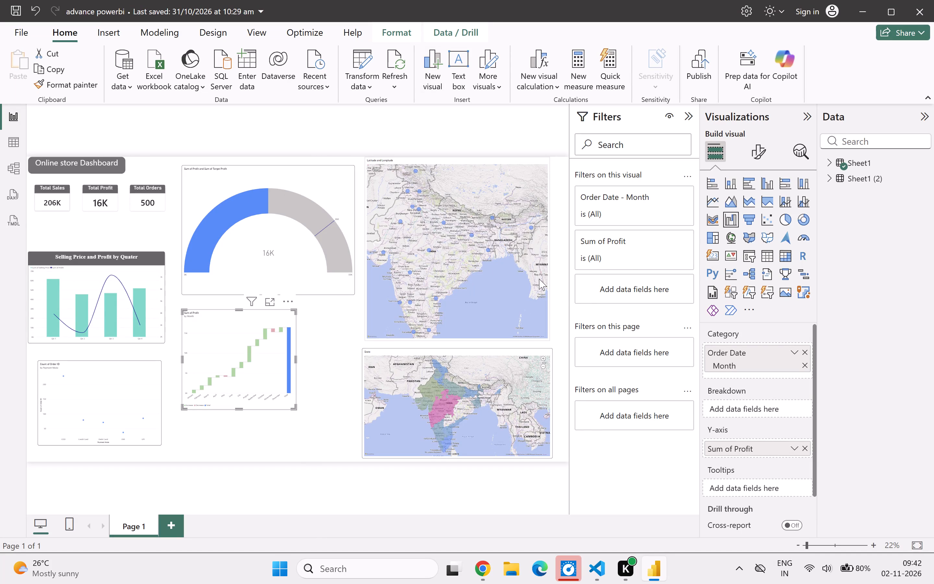
Shift the map view inside the Latitude and Longitude bubble map to reposition India within the visual.
left_click_drag(512, 239, 501, 239)
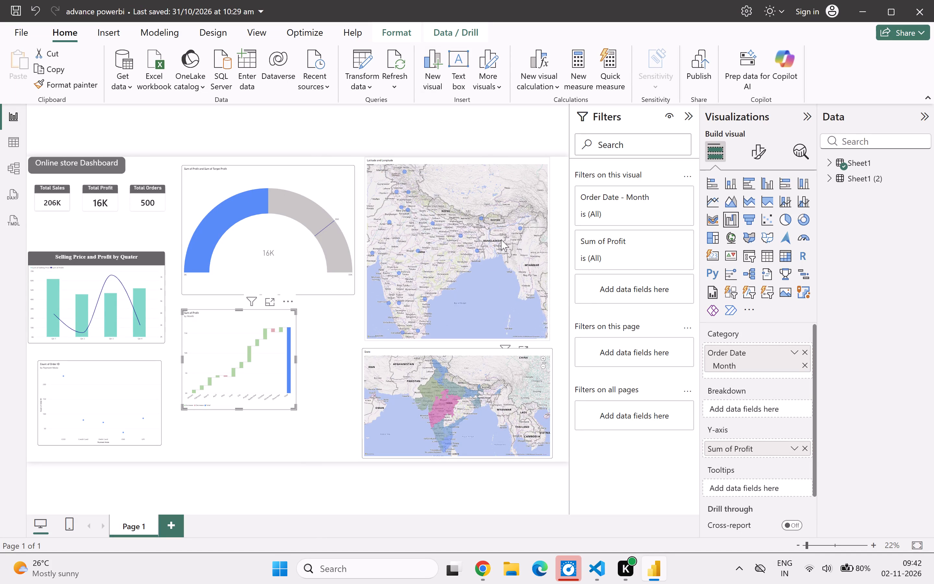
left_click_drag(501, 239, 524, 253)
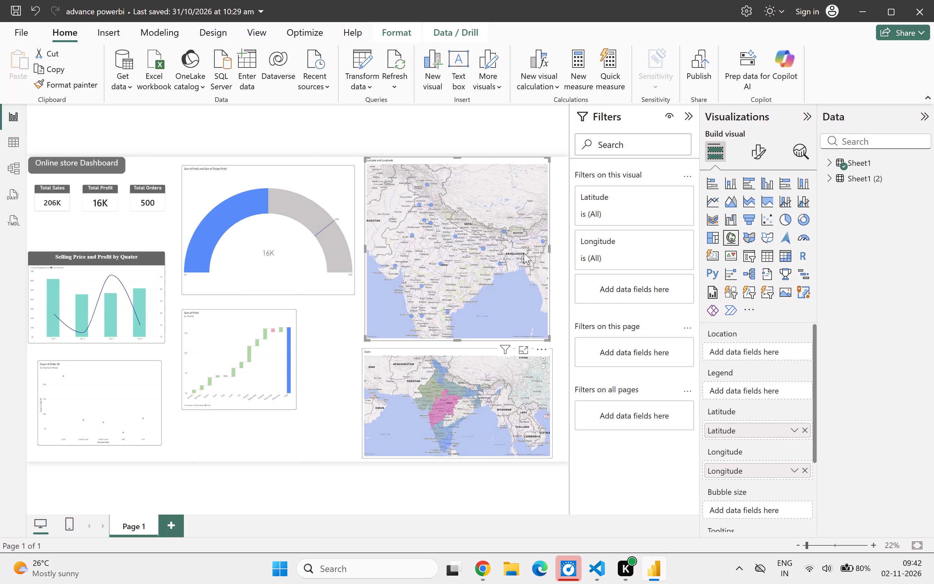
Select the State filled map below the Latitude and Longitude map.
left_click(479, 407)
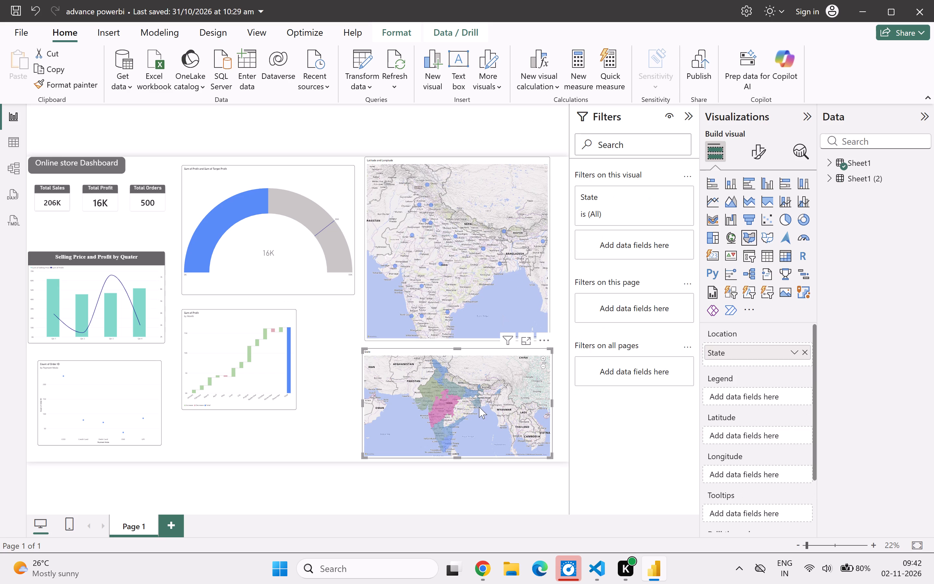
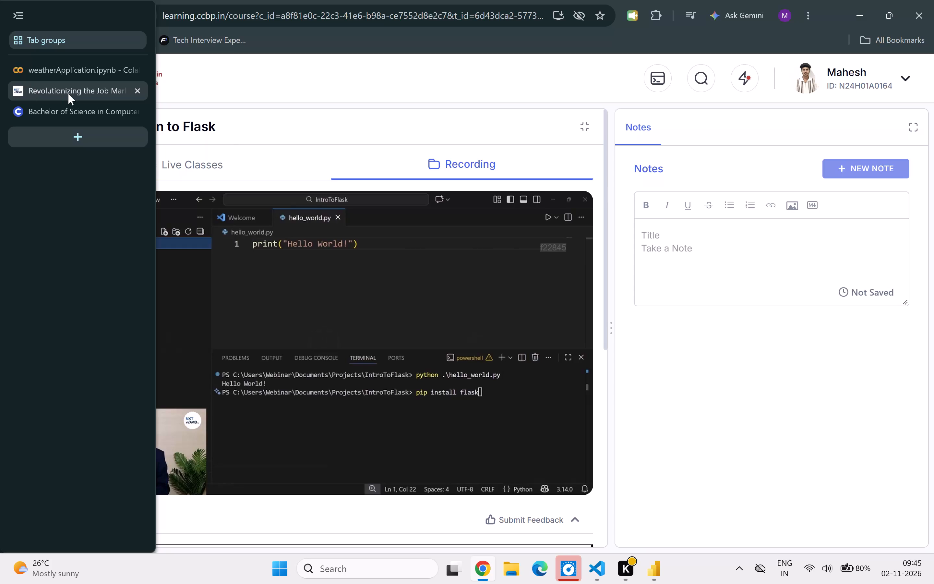
In Chrome, duplicate the course tab and open the Data visualisation lesson from the learning portal's home page in the copy.
right_click(68, 93)
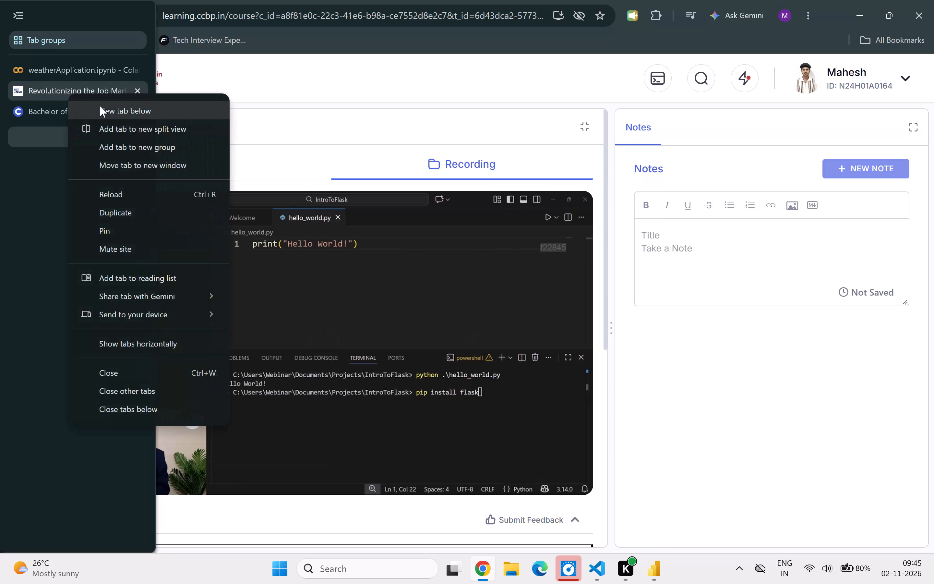
left_click(126, 217)
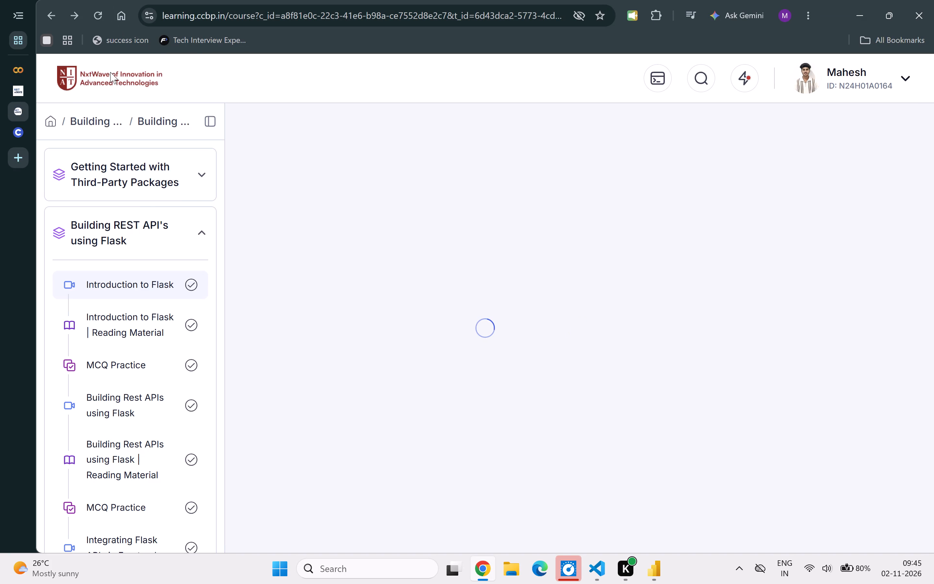
left_click(113, 79)
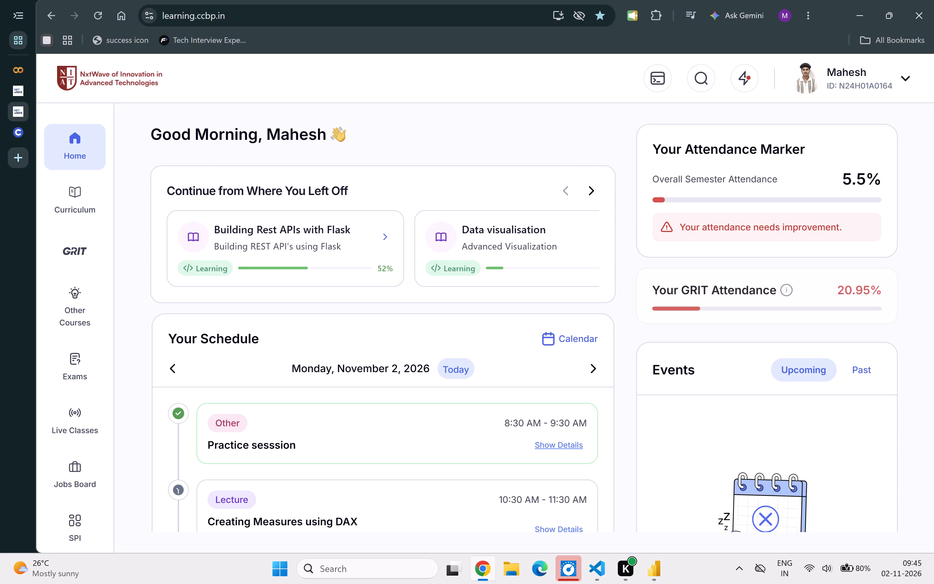
left_click(519, 245)
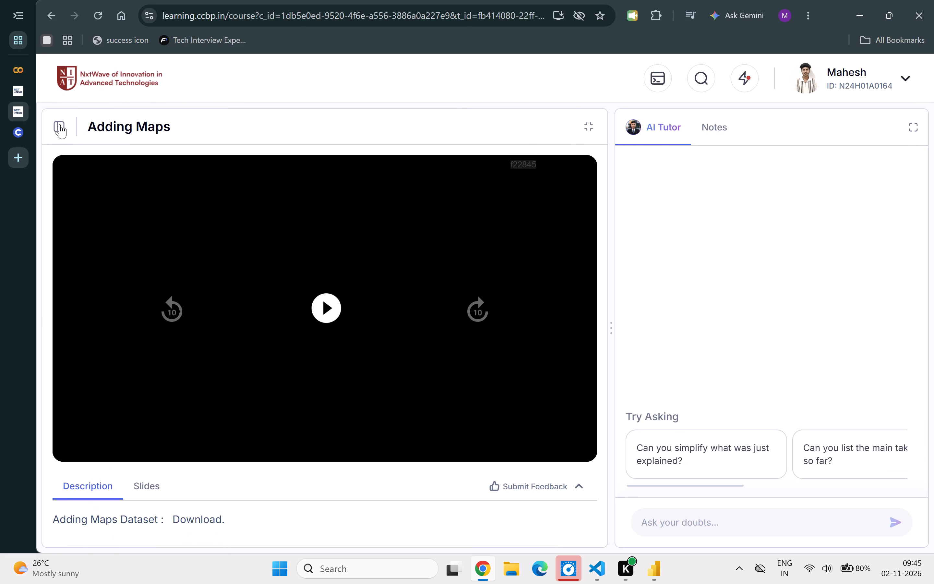
Find the "Adding a Funnel Chart" video lesson in the course outline and open it.
left_click(60, 124)
scroll(181, 346, "down", 4)
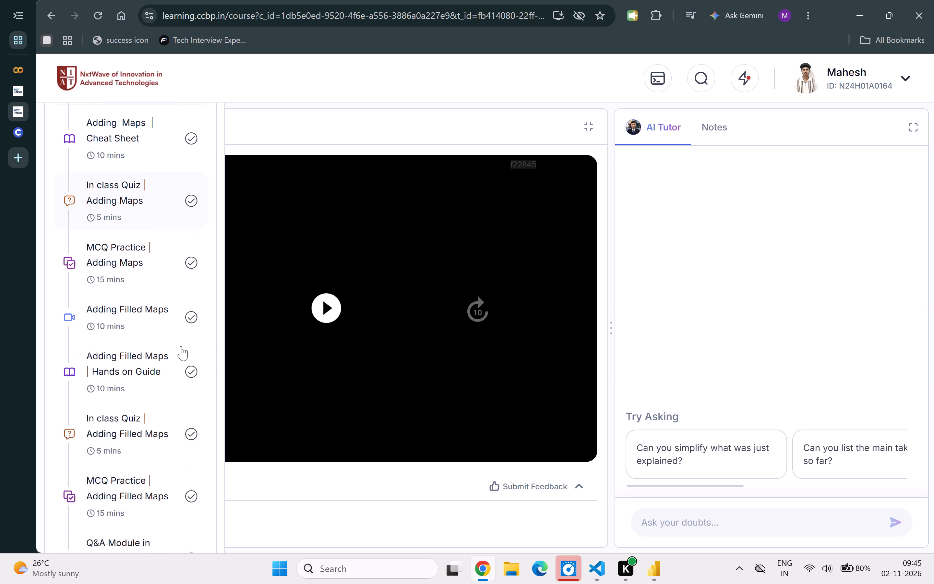
scroll(181, 346, "down", 1)
scroll(159, 328, "down", 2)
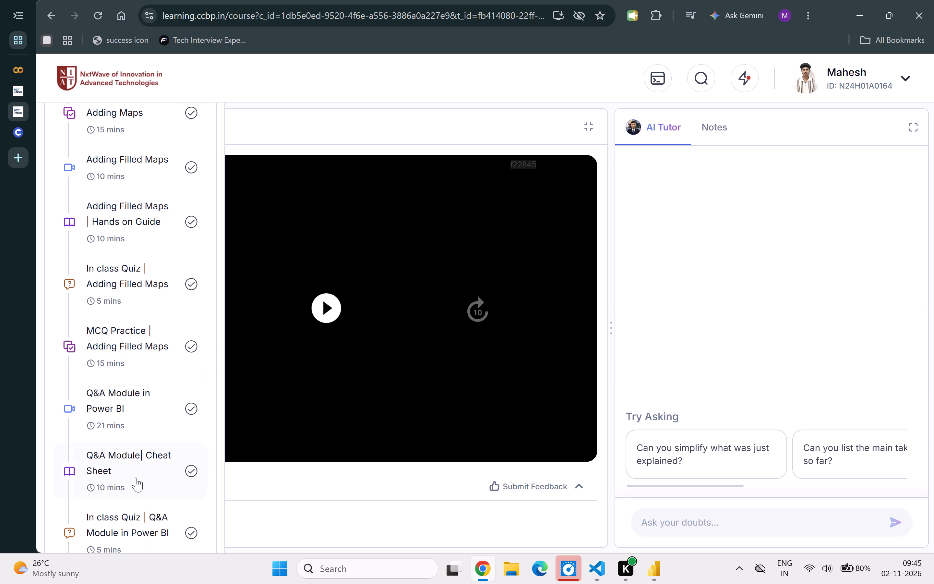
scroll(130, 511, "down", 3)
scroll(141, 442, "down", 2)
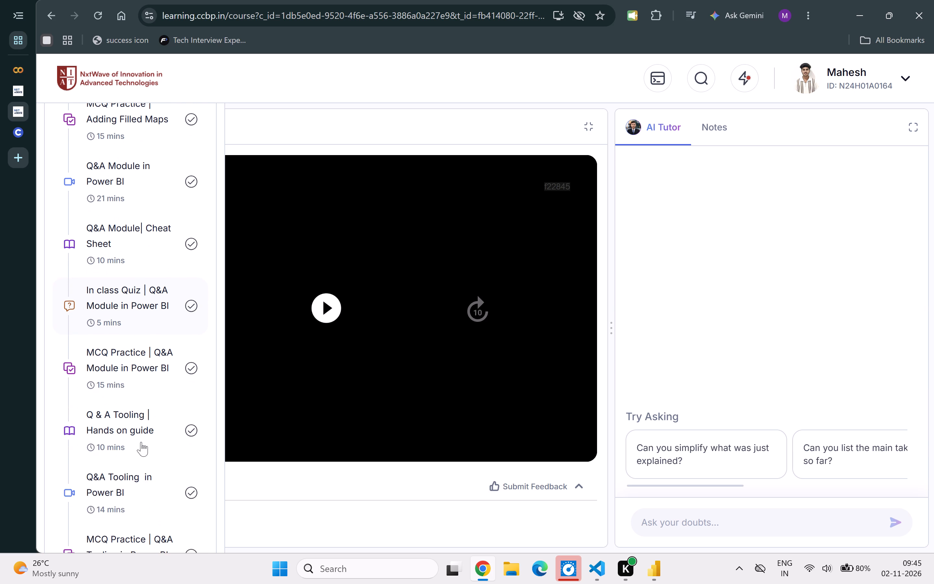
scroll(141, 442, "down", 4)
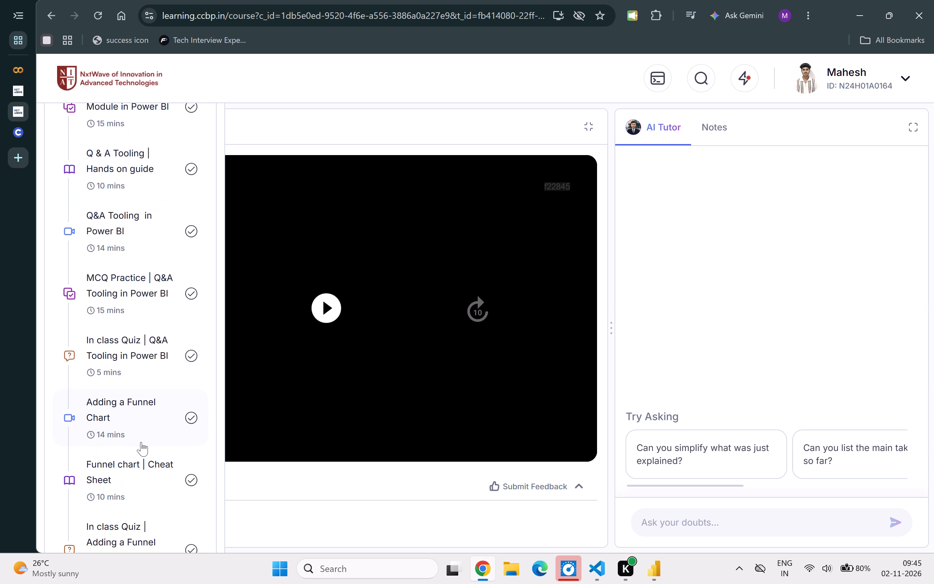
scroll(141, 442, "down", 1)
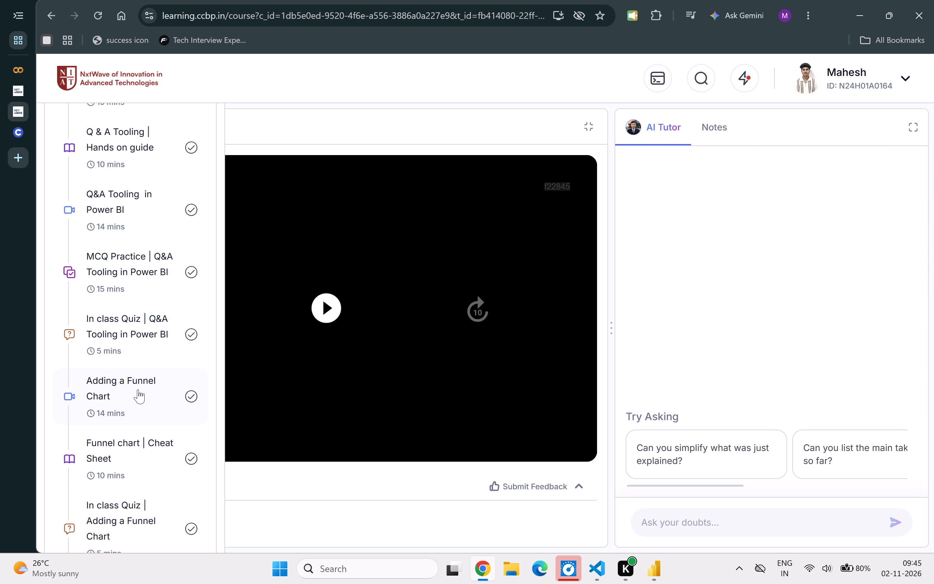
left_click(138, 389)
Download the Adding a Funnel Chart dataset from the lesson's description.
scroll(317, 397, "down", 2)
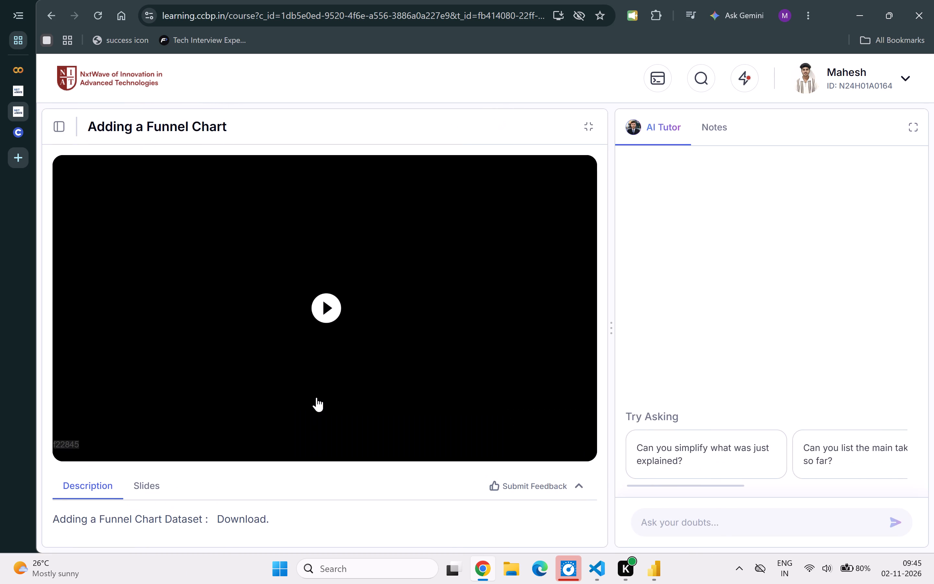
scroll(317, 397, "down", 1)
left_click(262, 525)
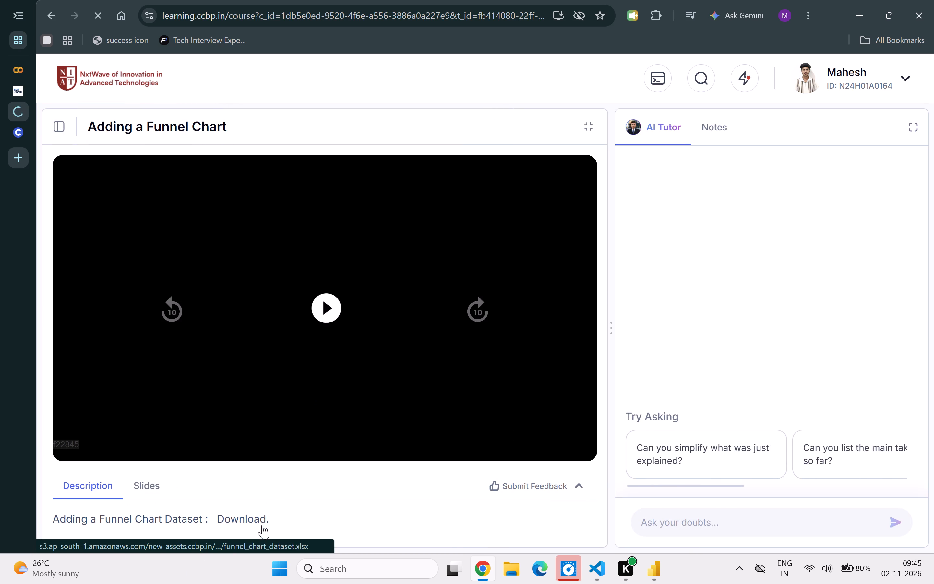
left_click(255, 519)
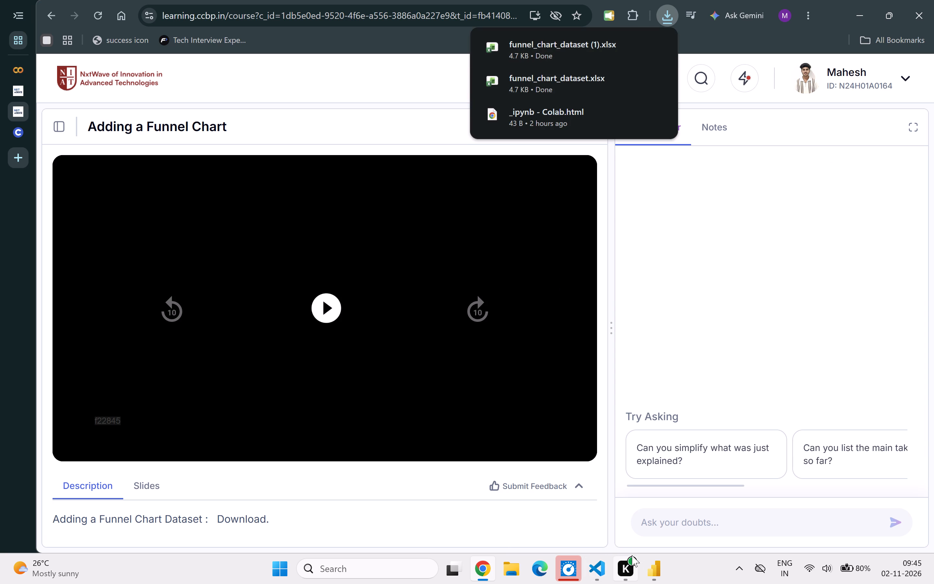
In Power BI Desktop, load Table from the funnel_chart_dataset Excel workbook in Downloads and expand its fields in the data list.
left_click(651, 563)
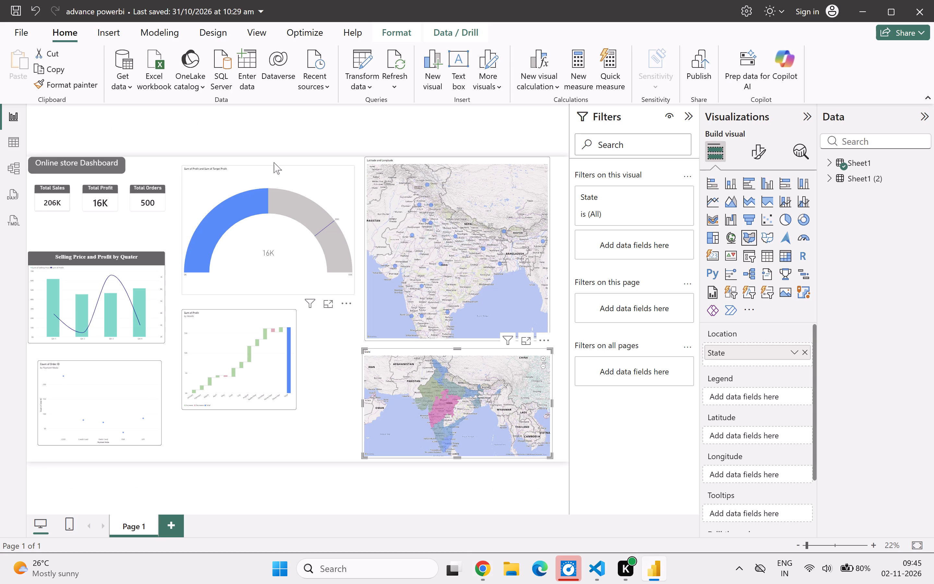
left_click(154, 57)
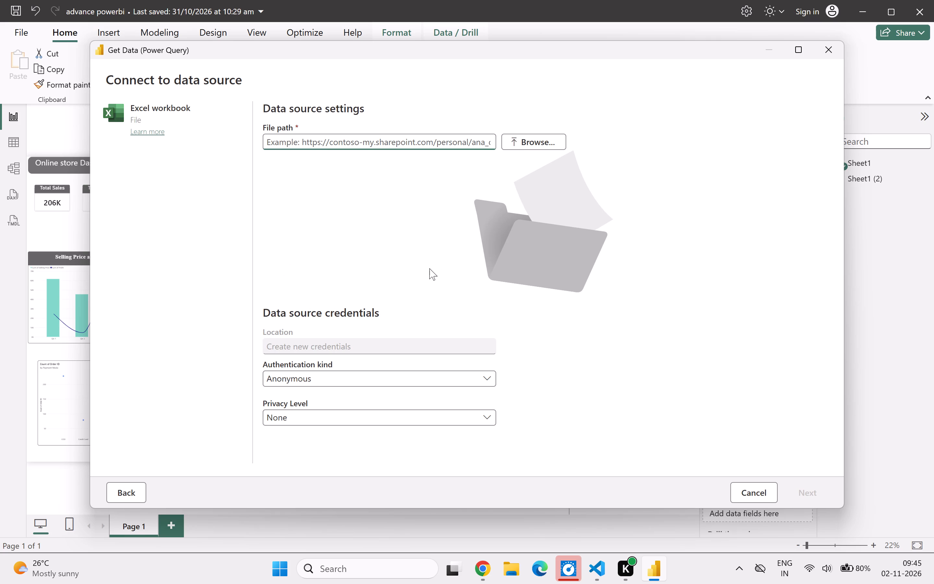
left_click(524, 138)
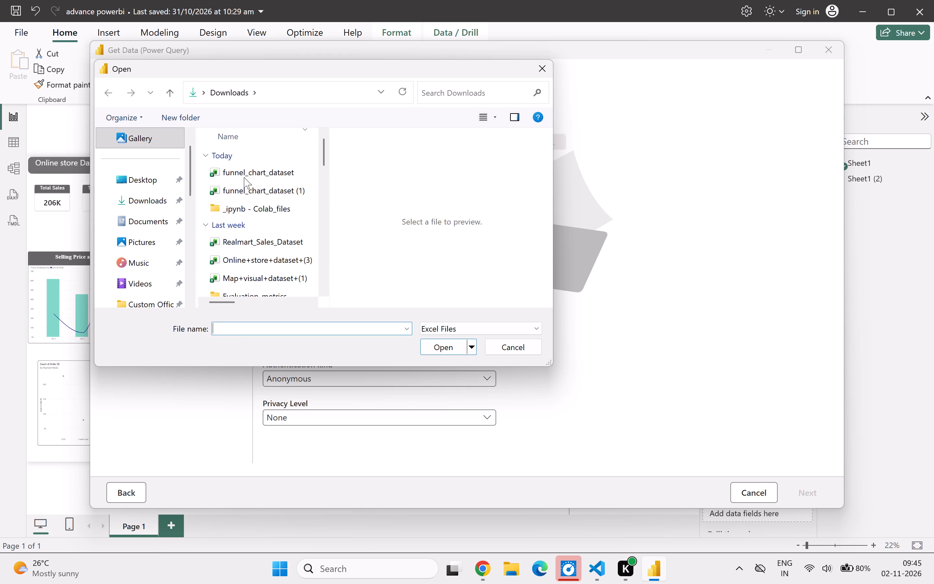
left_click(244, 177)
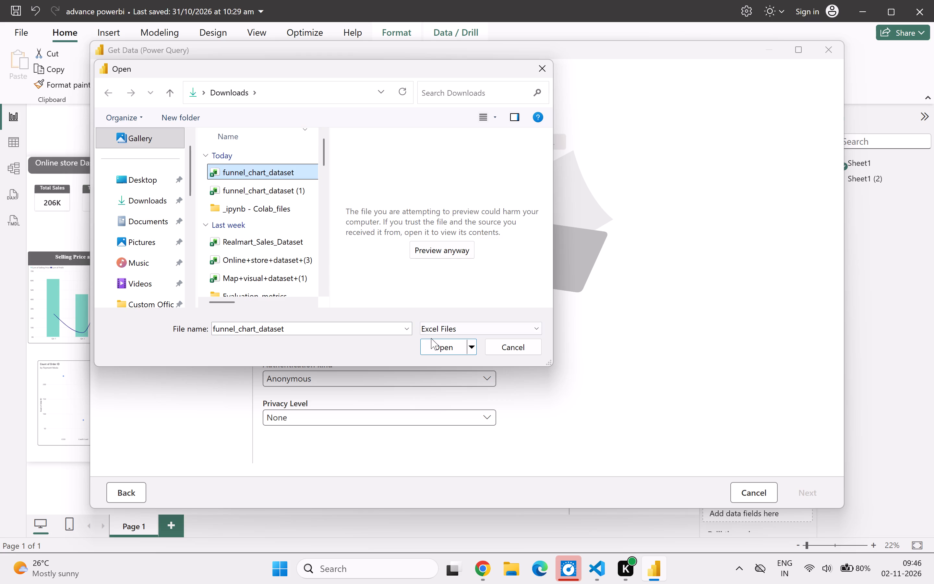
left_click(436, 348)
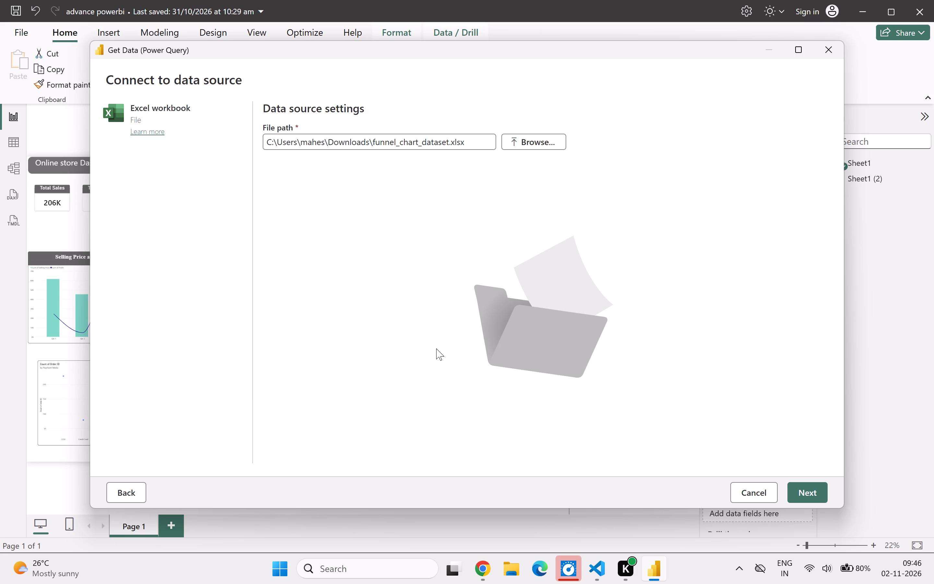
left_click(796, 488)
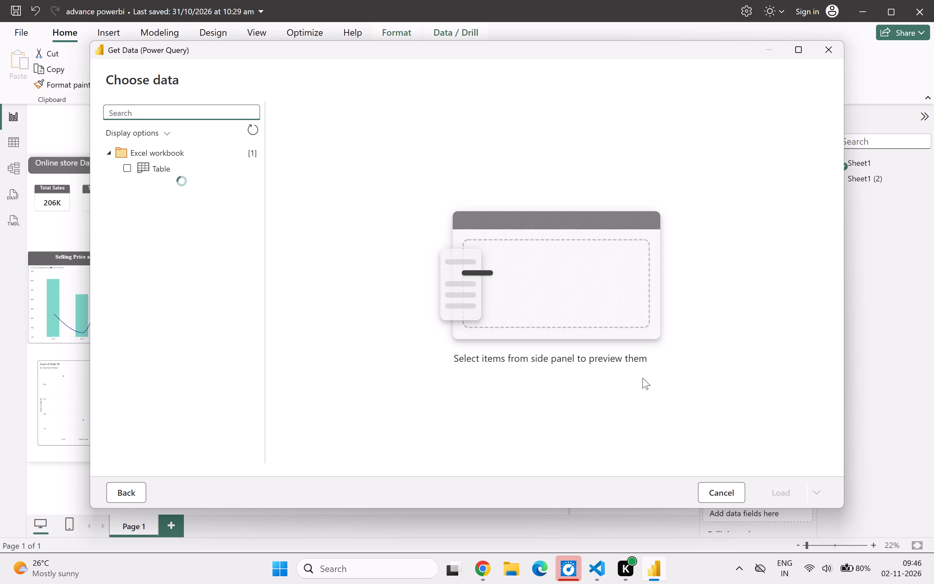
left_click(132, 168)
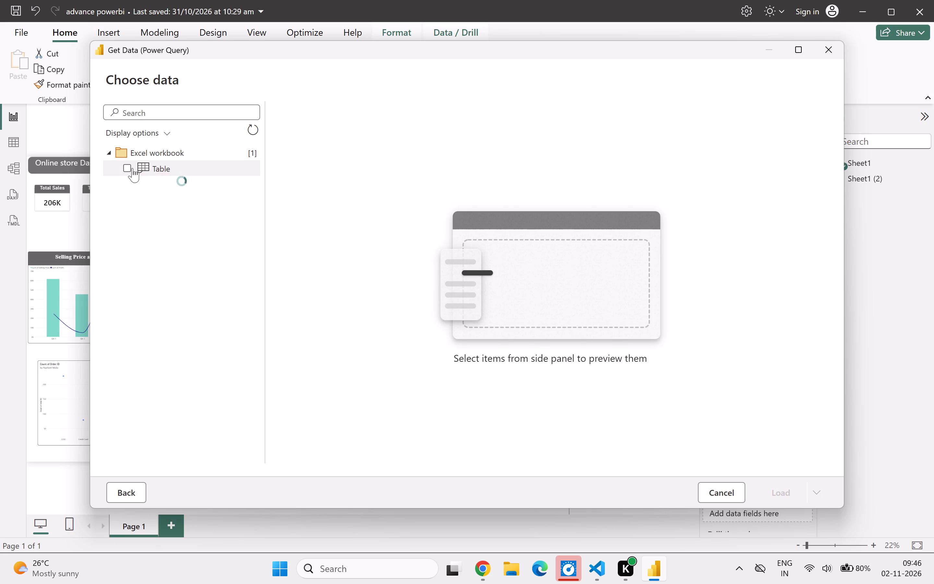
left_click(781, 485)
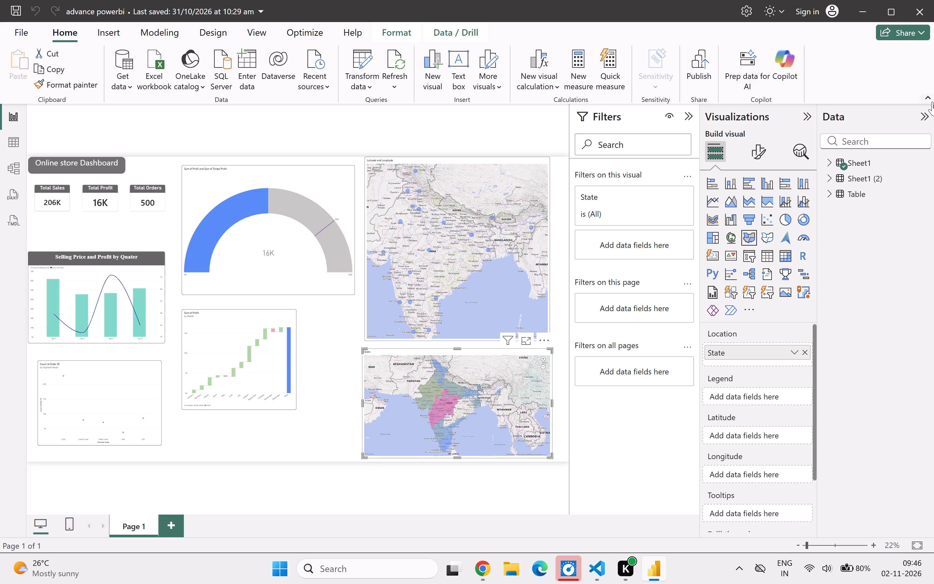
left_click(830, 193)
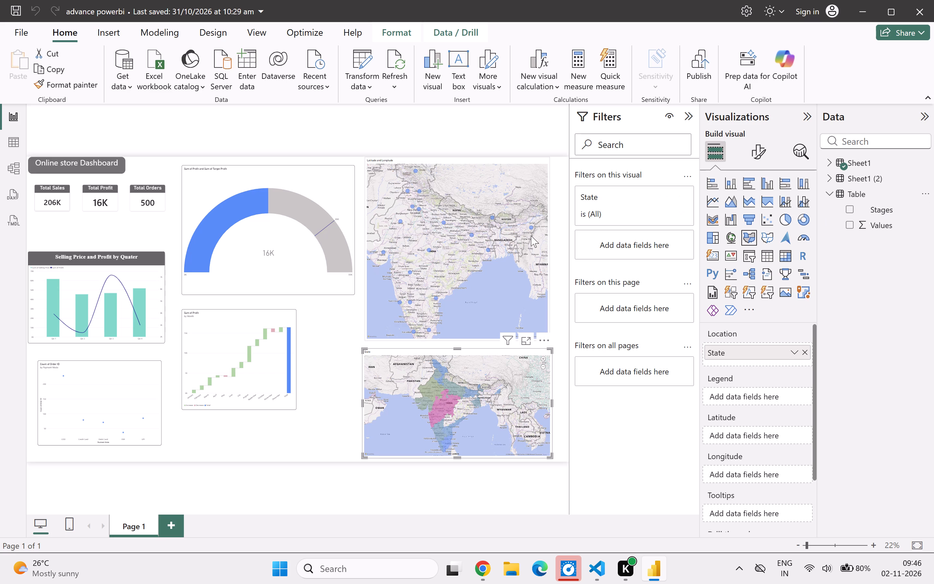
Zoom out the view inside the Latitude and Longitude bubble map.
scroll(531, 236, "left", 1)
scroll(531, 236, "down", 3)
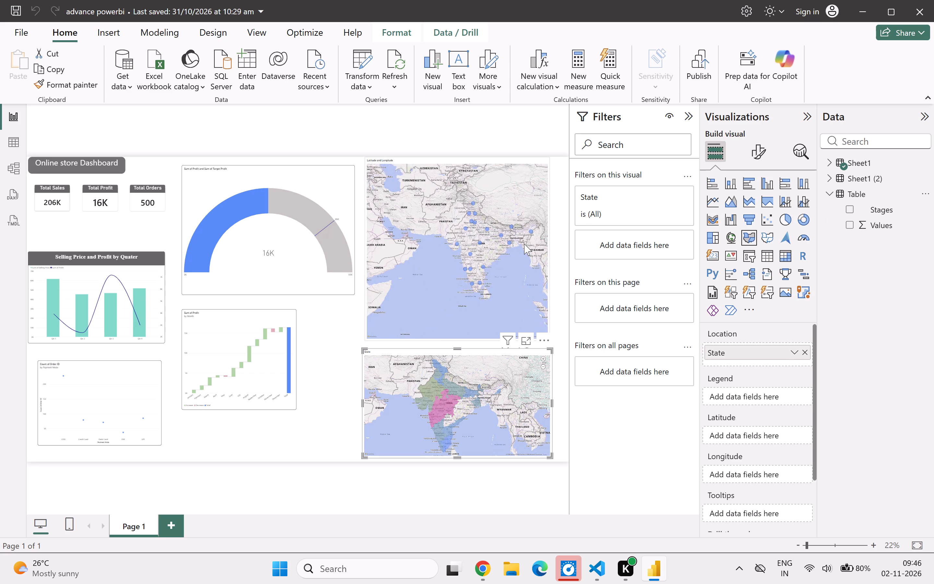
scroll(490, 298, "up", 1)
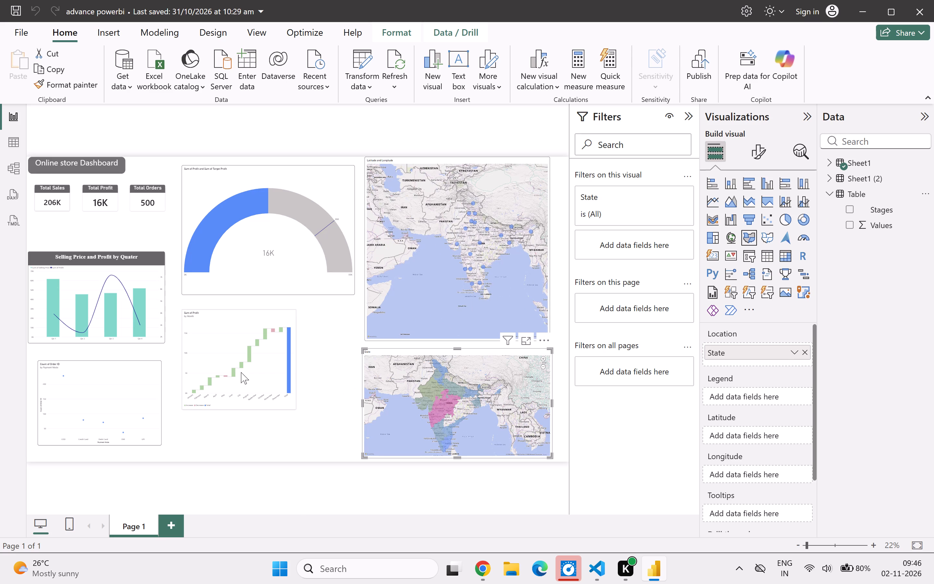
Reposition the Sum of Profit waterfall chart below the gauge, leaving a small gap between the two visuals.
left_click_drag(229, 369, 245, 355)
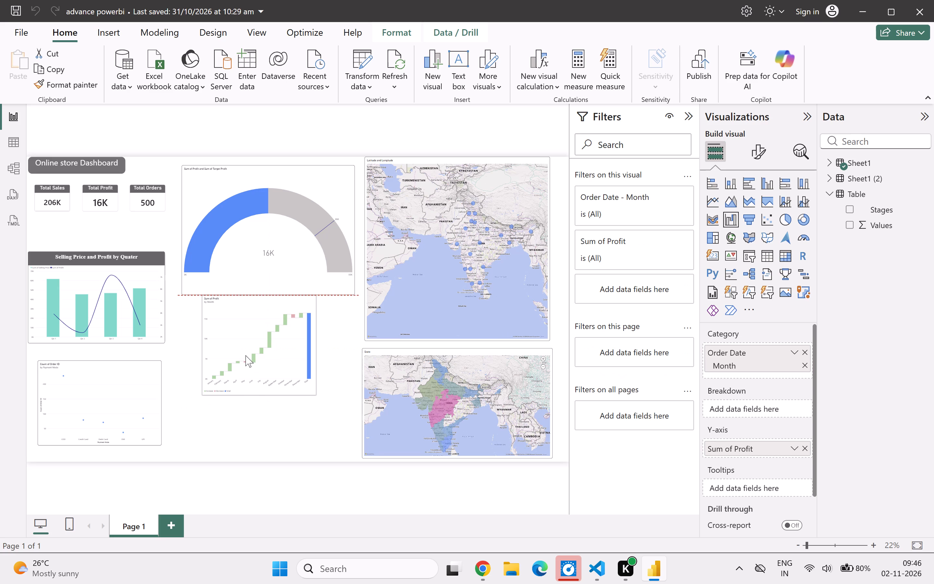
left_click_drag(245, 355, 224, 355)
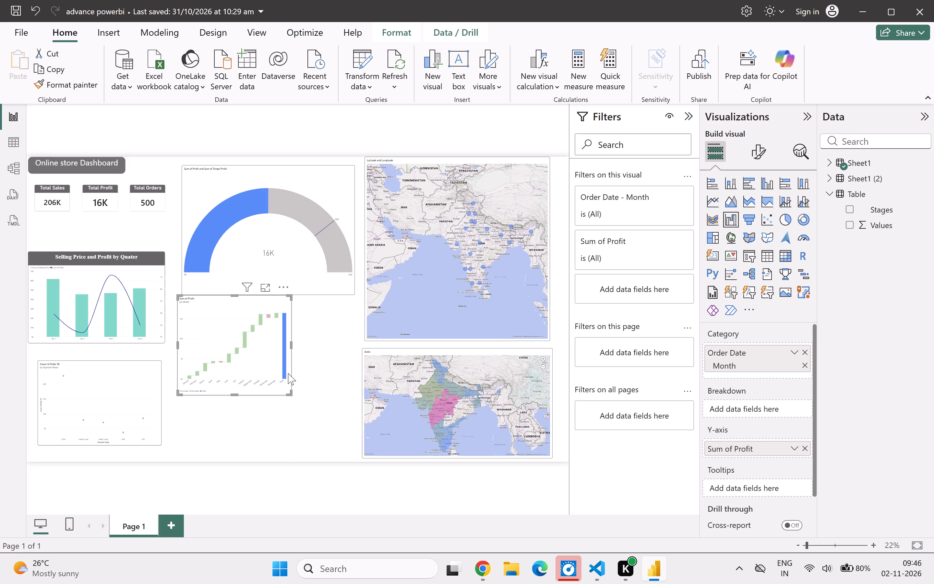
left_click(241, 351)
left_click_drag(241, 351, 246, 363)
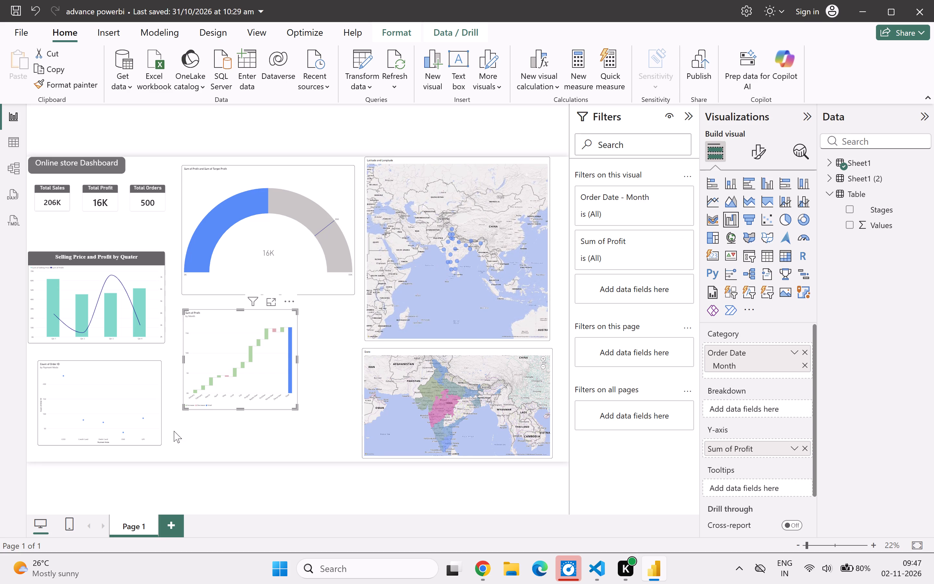
Pan and zoom the Latitude and Longitude bubble map so that India fills the visual.
left_click_drag(498, 240, 524, 246)
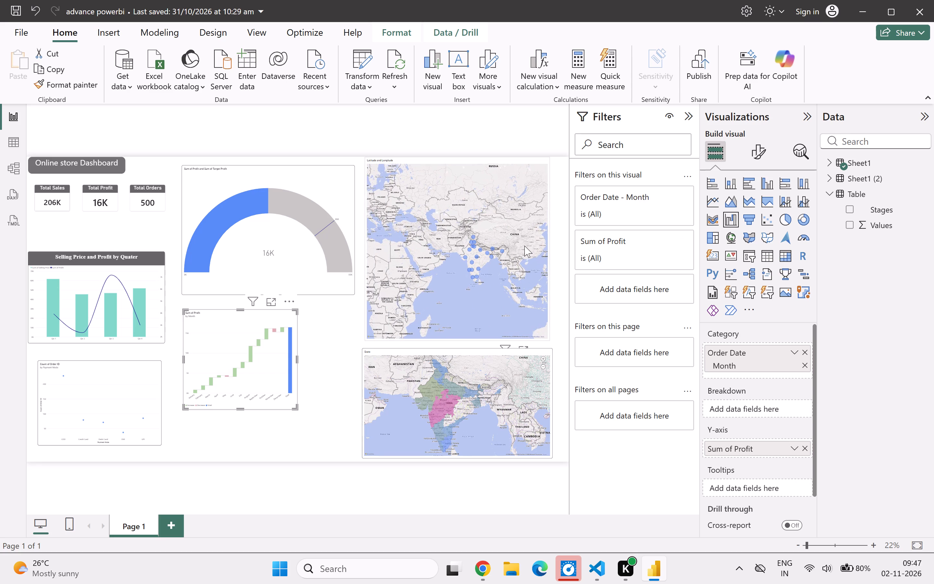
left_click_drag(524, 246, 481, 266)
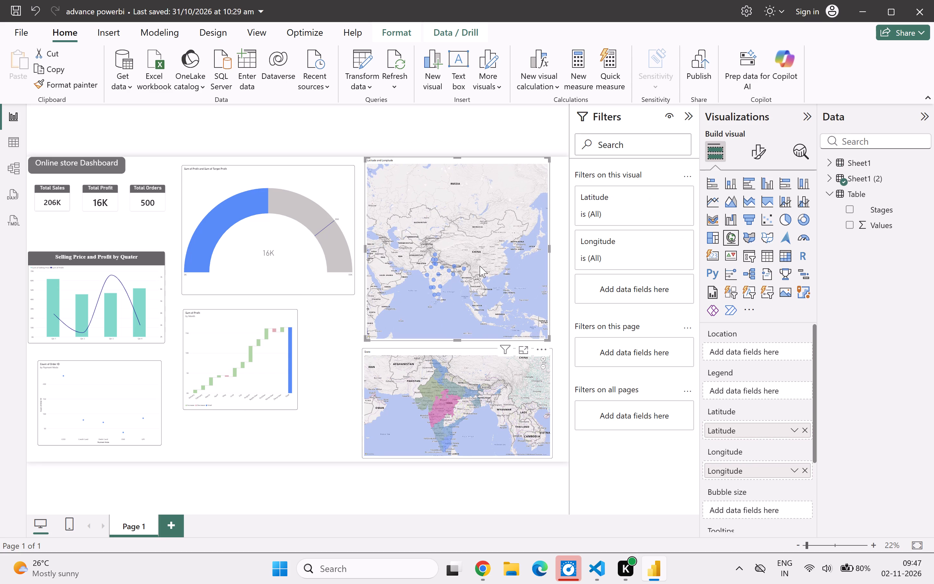
triple_click(480, 266)
left_click(467, 262)
left_click_drag(467, 262, 466, 234)
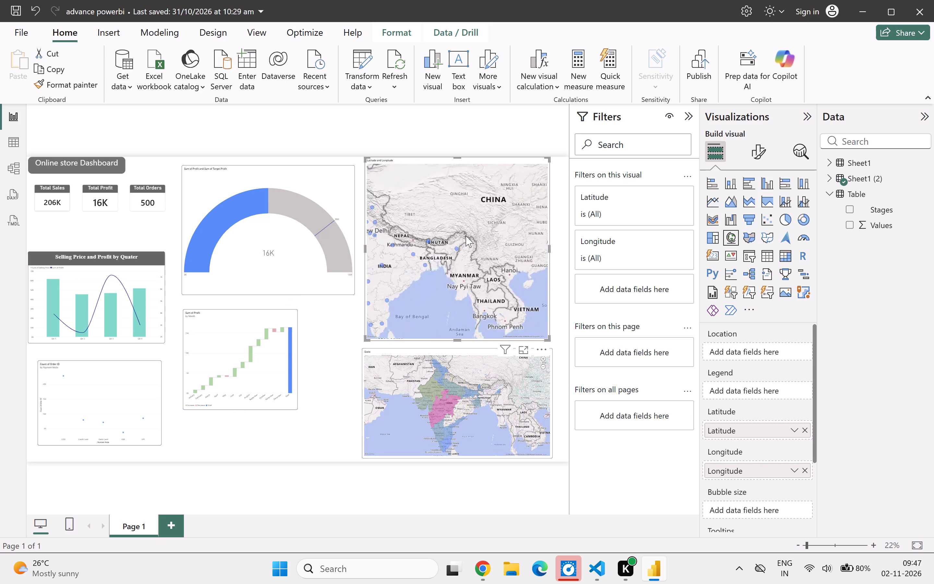
right_click(466, 236)
left_click_drag(466, 236, 480, 214)
double_click(480, 214)
left_click_drag(480, 214, 575, 212)
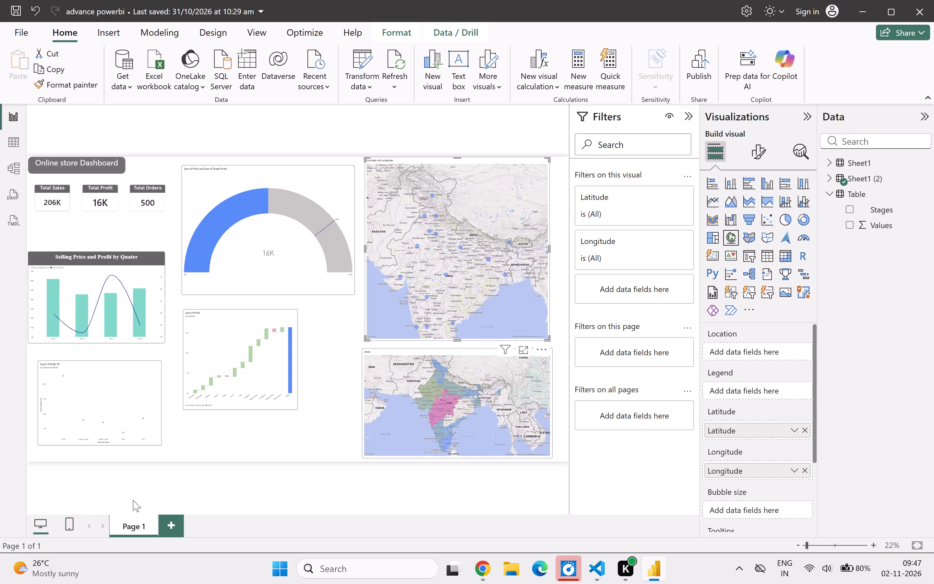
Add a new report page and insert an empty Funnel visual on it.
left_click(167, 529)
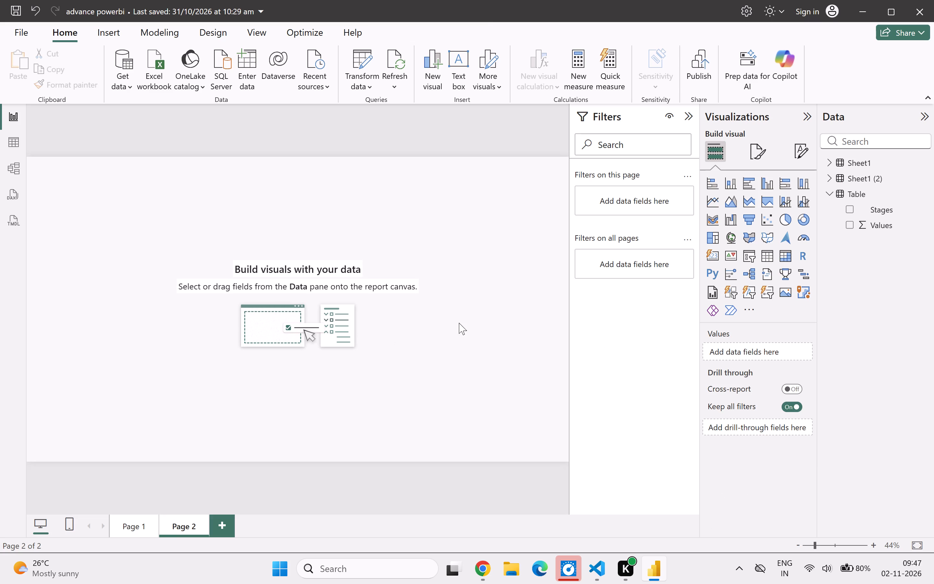
left_click(750, 219)
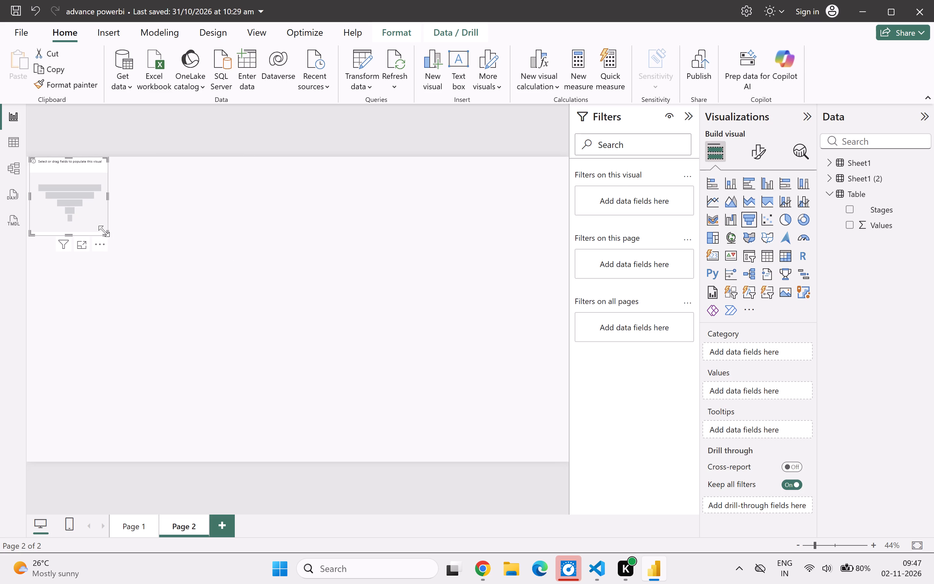
Enlarge the empty funnel visual to roughly twice its size and place it near the page's upper-left corner.
left_click_drag(104, 231, 148, 280)
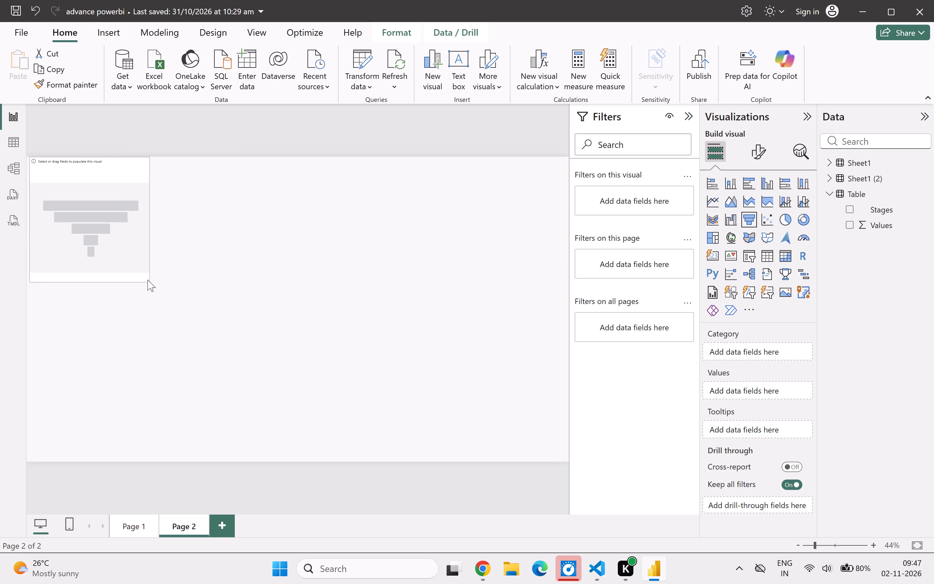
left_click_drag(148, 280, 176, 295)
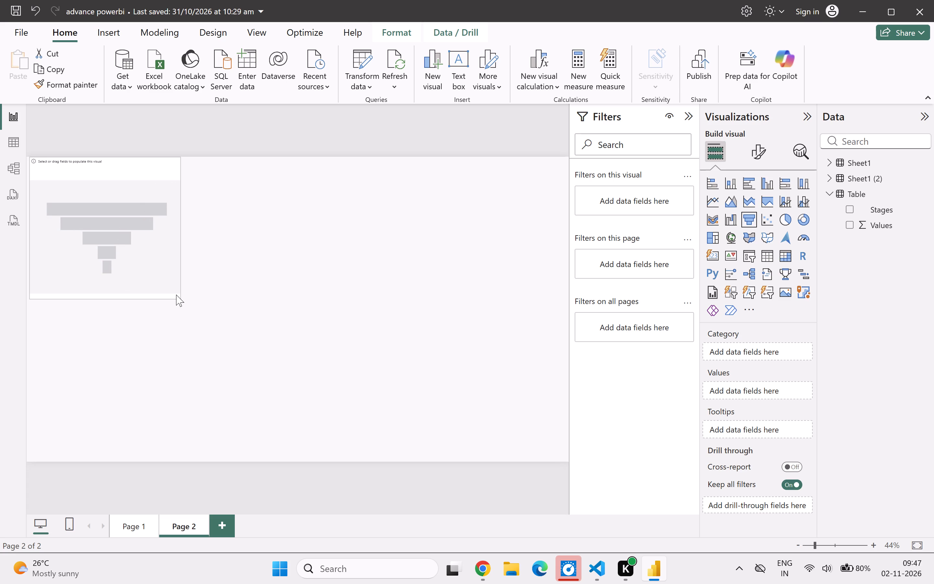
left_click_drag(176, 295, 183, 299)
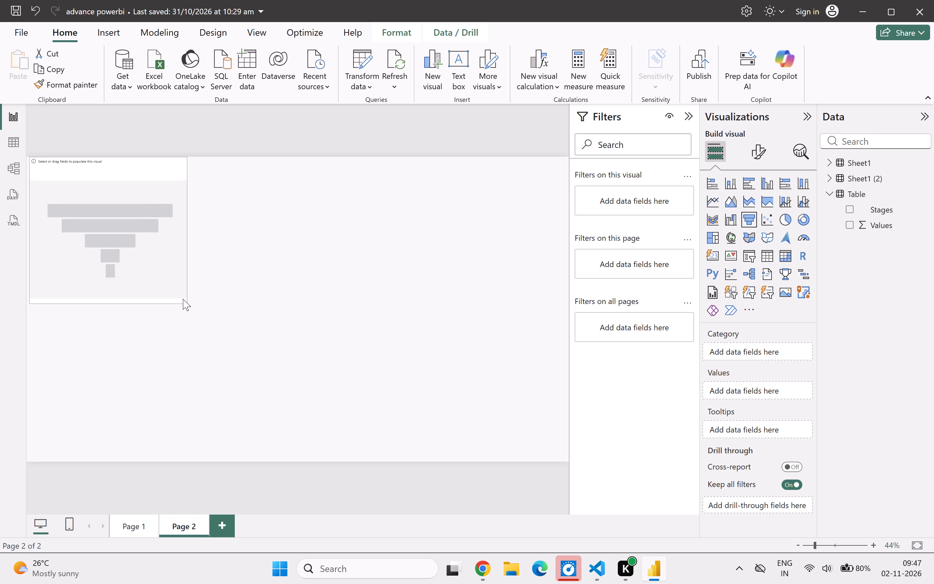
left_click_drag(183, 299, 189, 302)
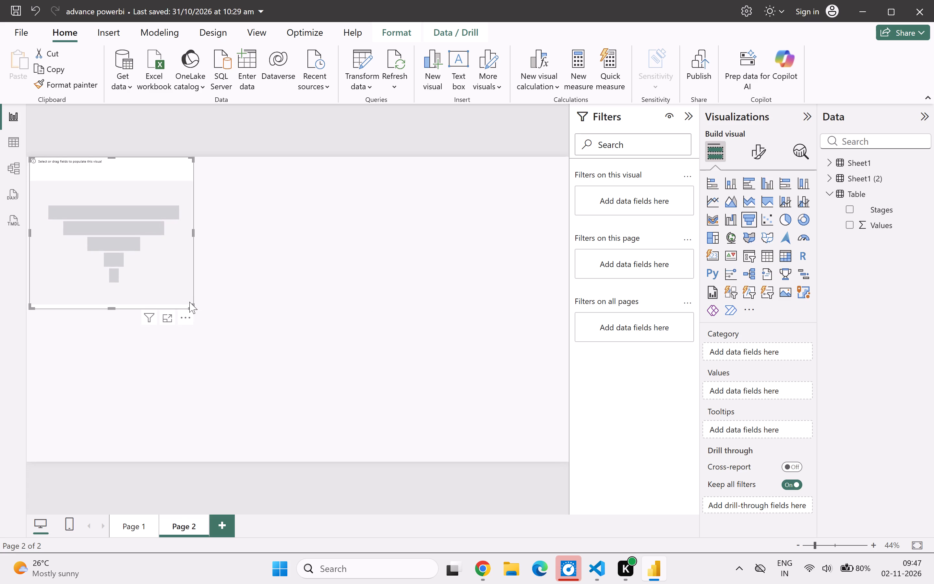
left_click_drag(152, 272, 167, 298)
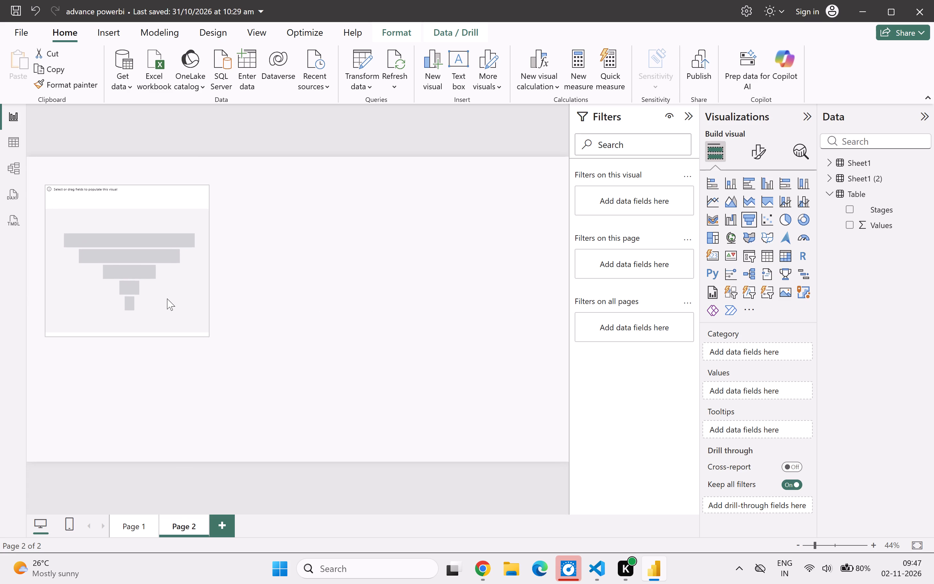
left_click_drag(167, 298, 154, 278)
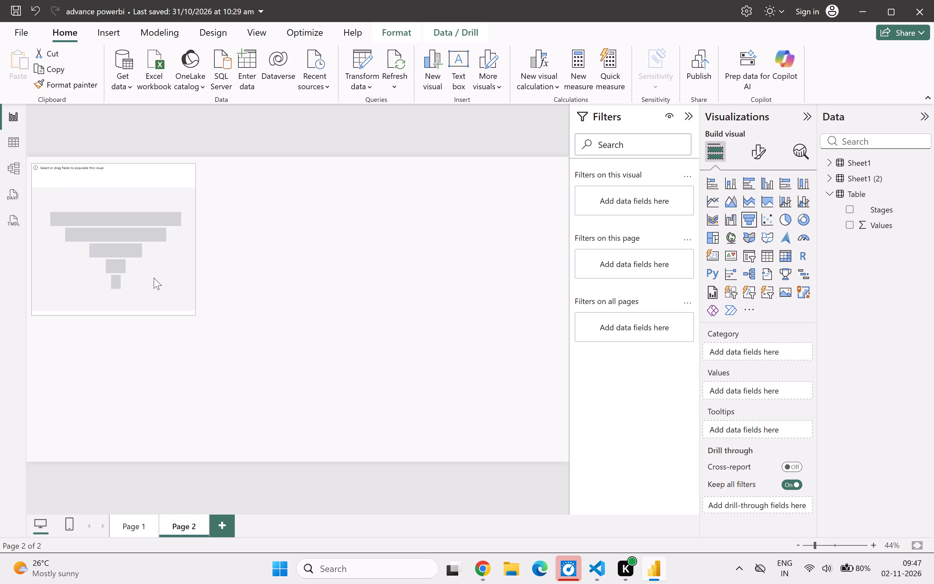
left_click_drag(154, 278, 154, 284)
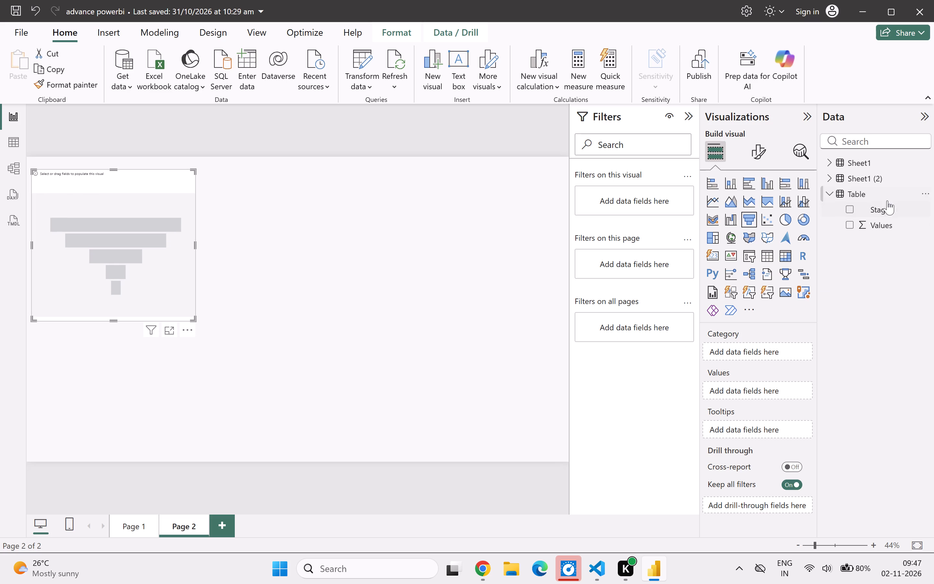
Assign the Stages field from Table to the funnel chart's Category.
left_click_drag(880, 207, 748, 344)
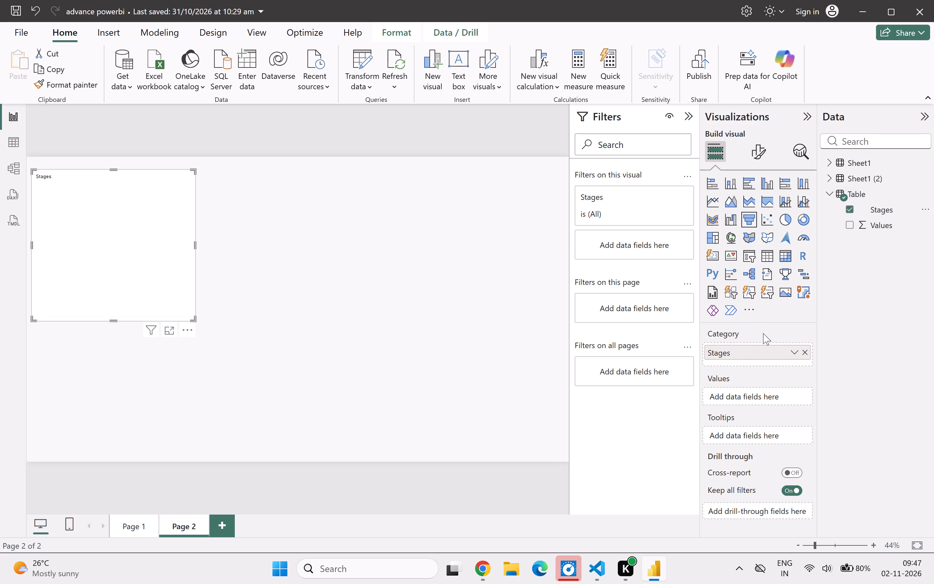
Assign the Values field from Table to the funnel chart's Values.
left_click_drag(865, 225, 747, 438)
left_click_drag(747, 438, 734, 398)
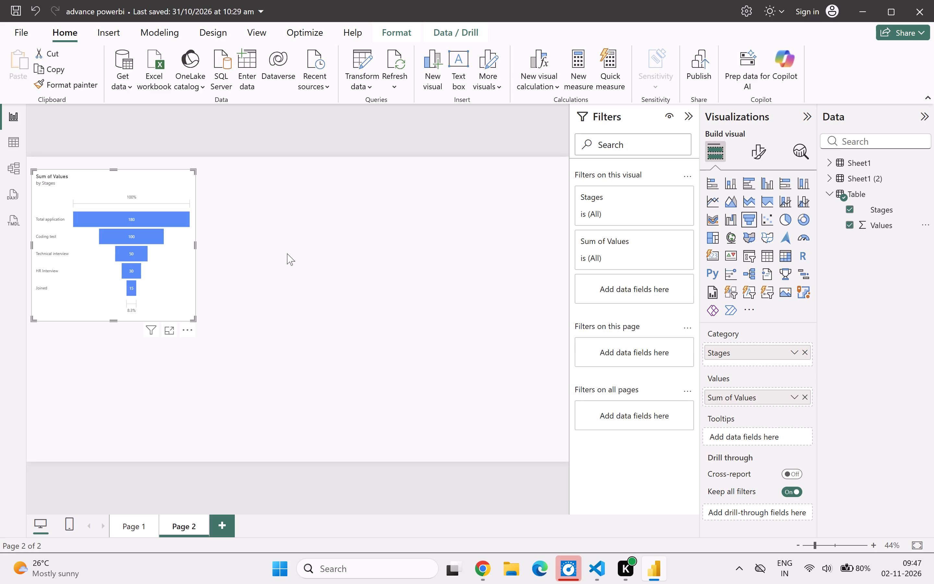
Enlarge the funnel chart to about one and a half times its width and shift it slightly inward from the page's upper-left corner.
left_click(189, 316)
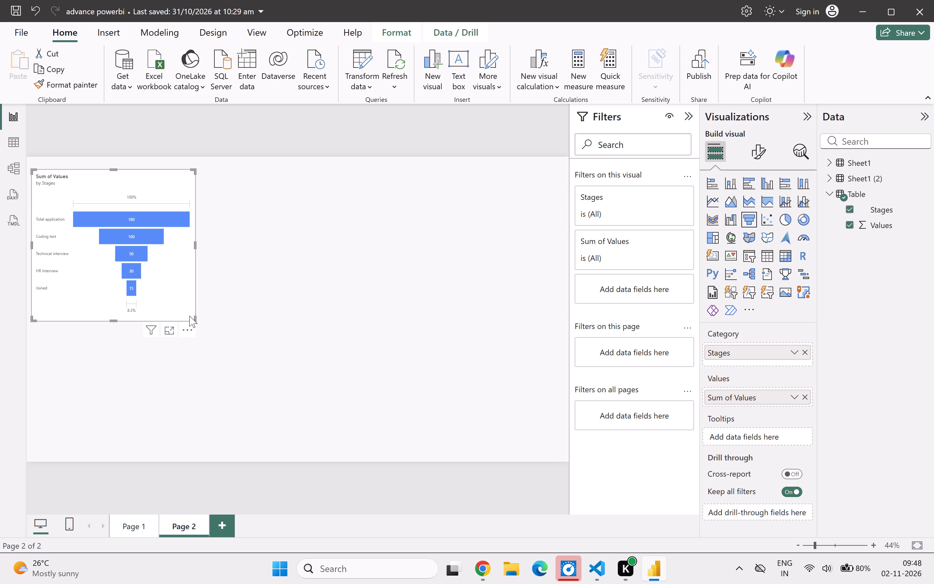
left_click_drag(192, 317, 258, 337)
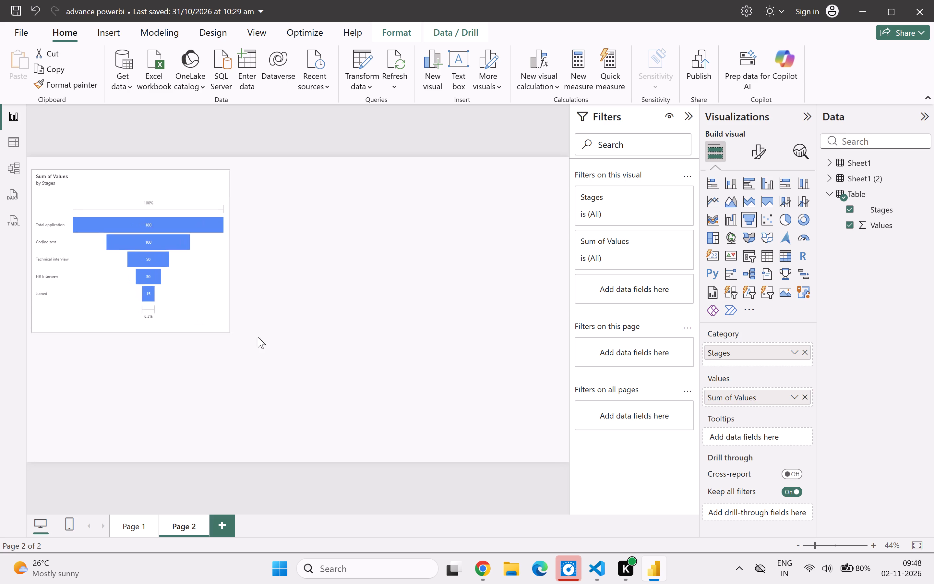
left_click_drag(258, 337, 286, 345)
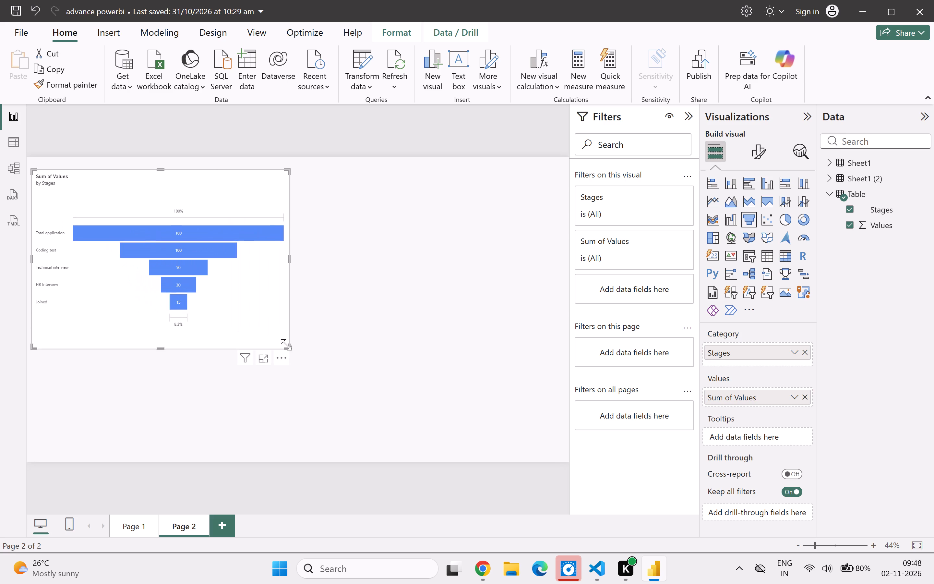
left_click_drag(212, 294, 217, 299)
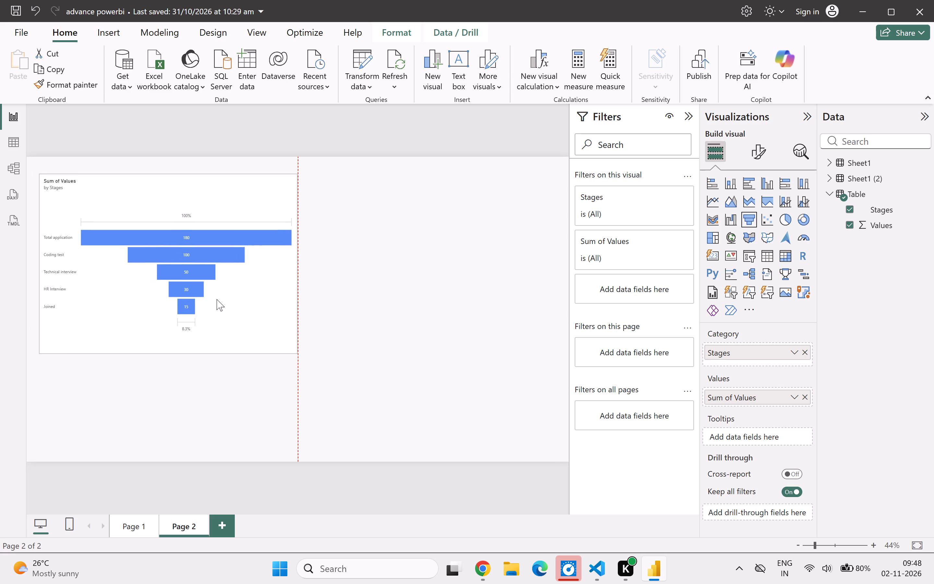
left_click_drag(217, 299, 215, 300)
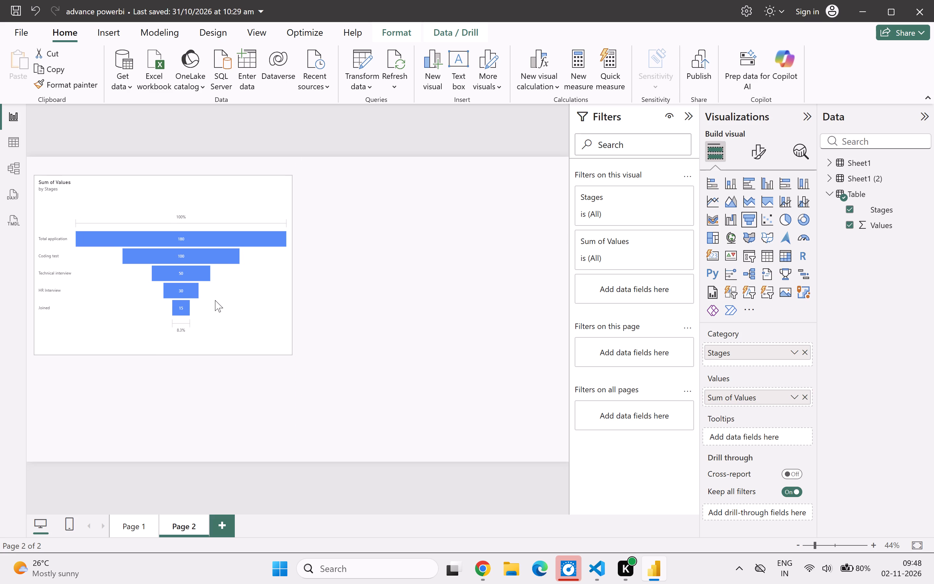
left_click_drag(215, 300, 216, 300)
left_click(270, 331)
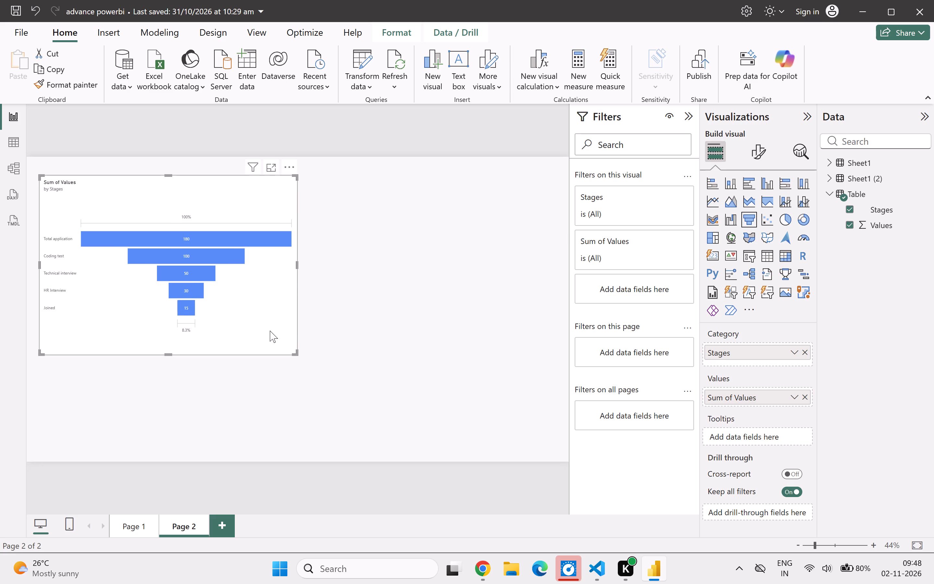
Set the position of the funnel chart's data labels to Outside end.
left_click(768, 153)
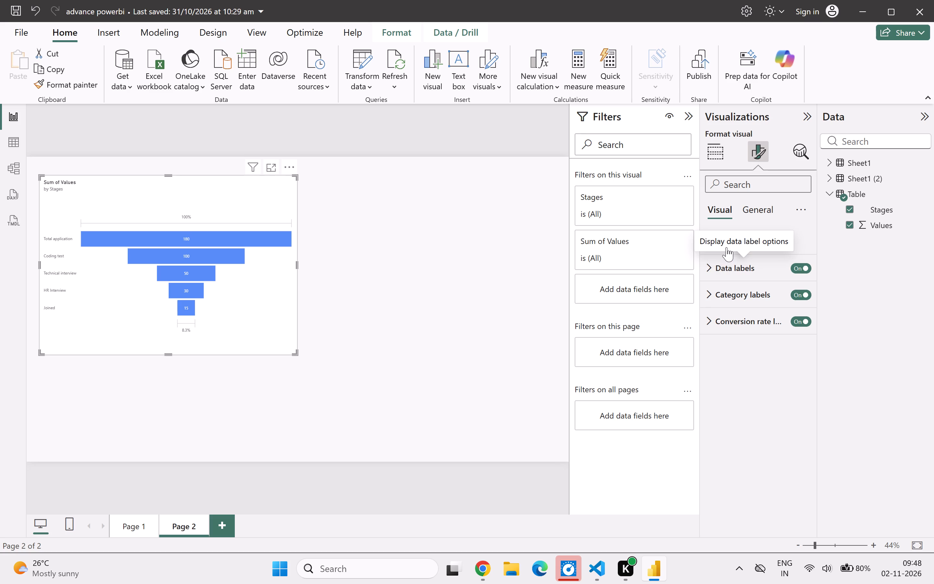
left_click(726, 247)
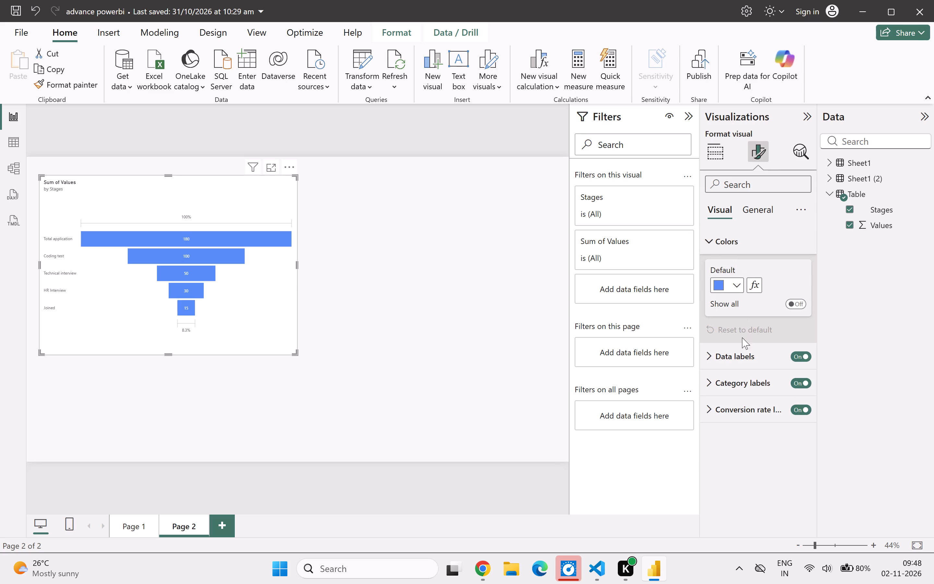
left_click(746, 355)
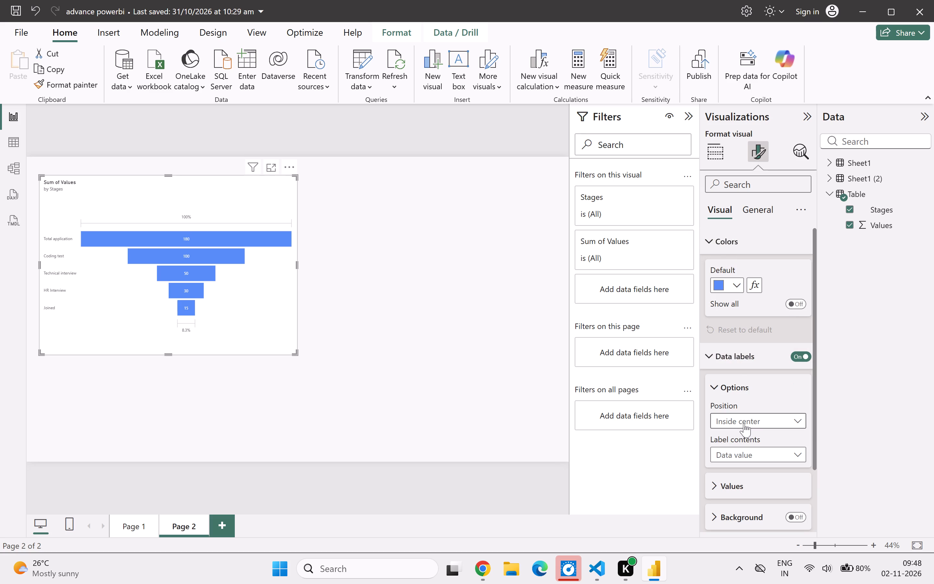
left_click(744, 423)
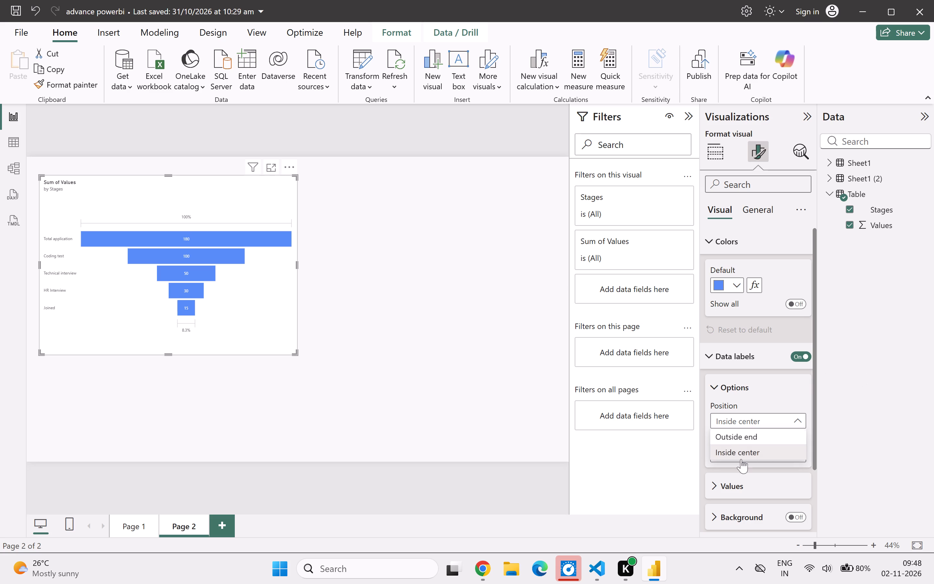
left_click(734, 439)
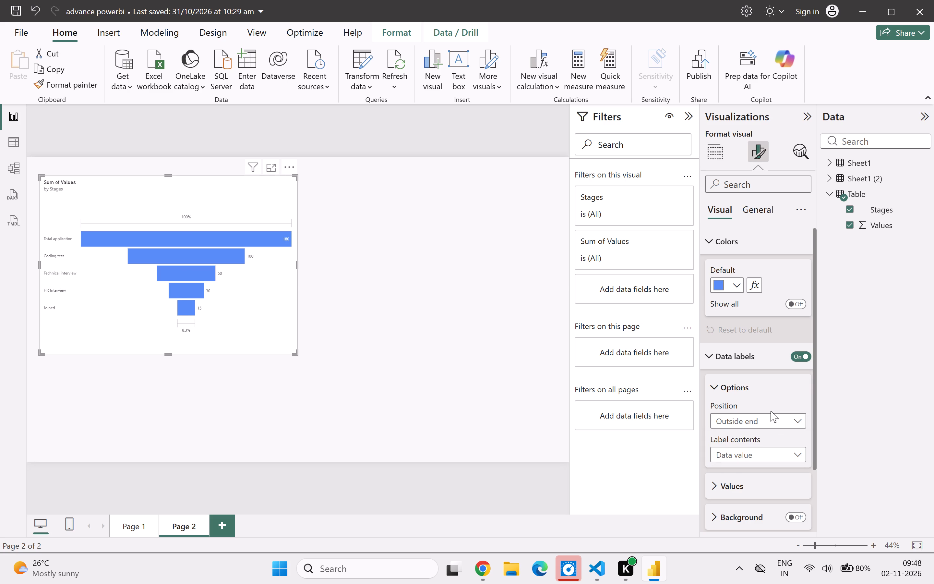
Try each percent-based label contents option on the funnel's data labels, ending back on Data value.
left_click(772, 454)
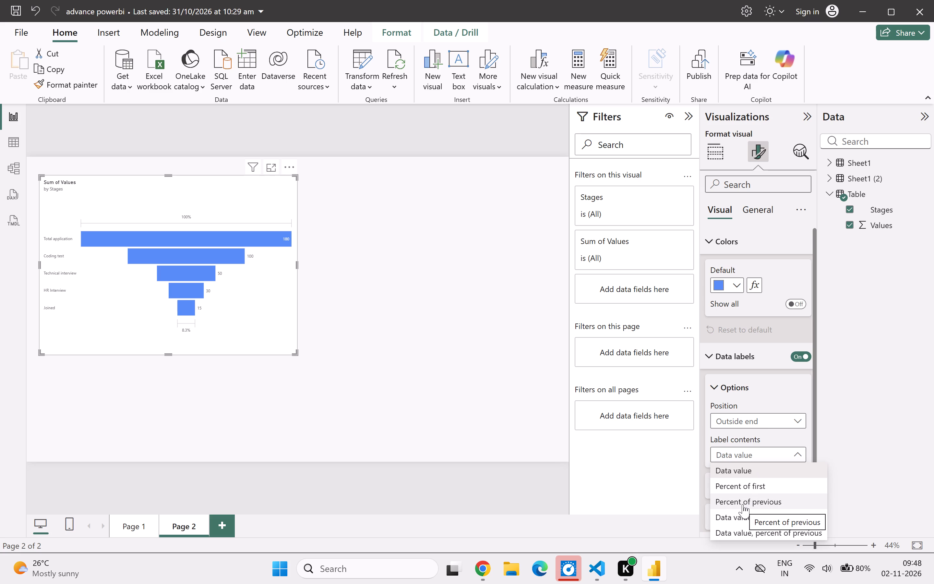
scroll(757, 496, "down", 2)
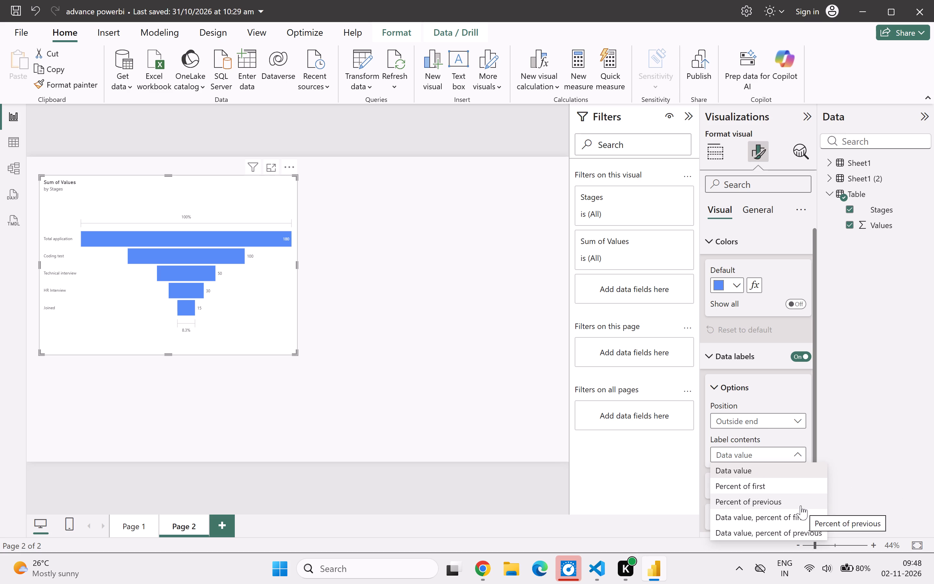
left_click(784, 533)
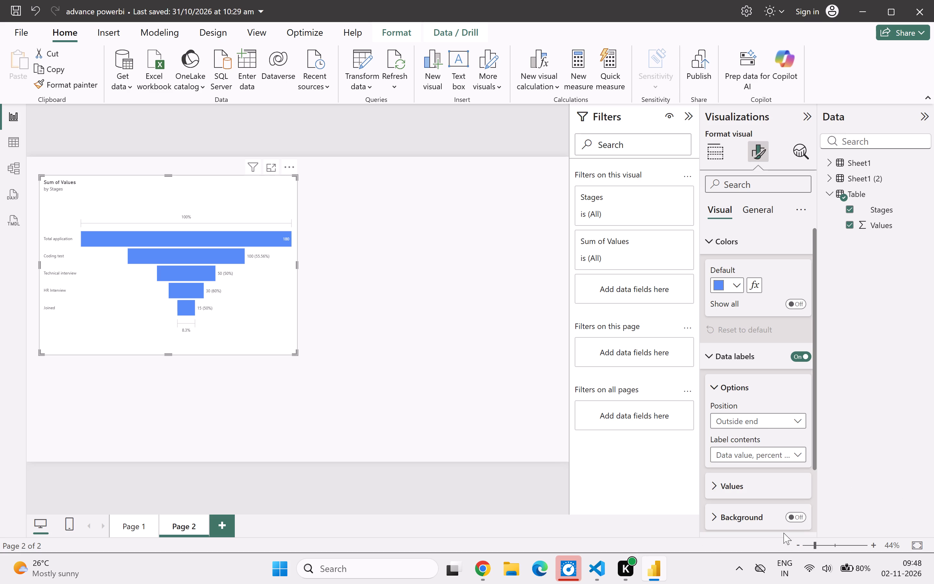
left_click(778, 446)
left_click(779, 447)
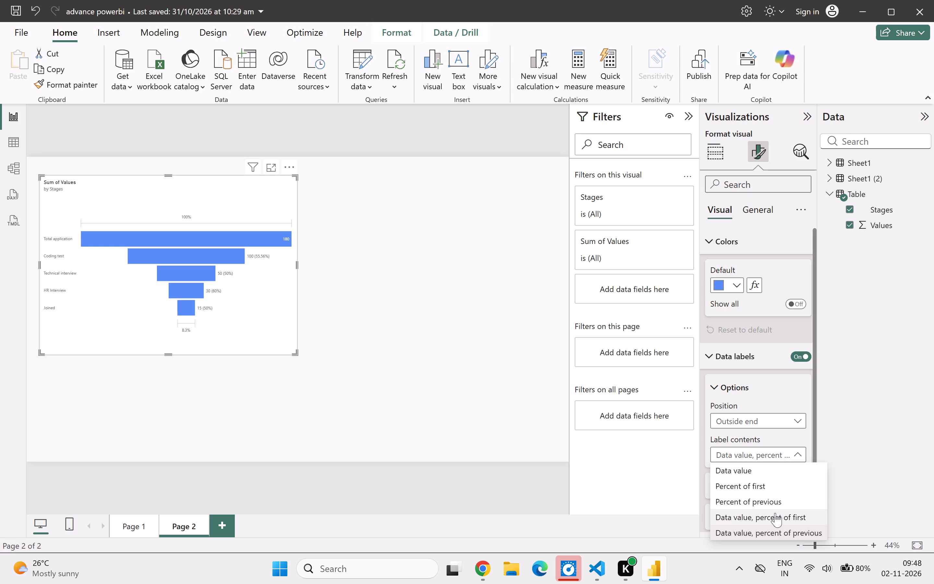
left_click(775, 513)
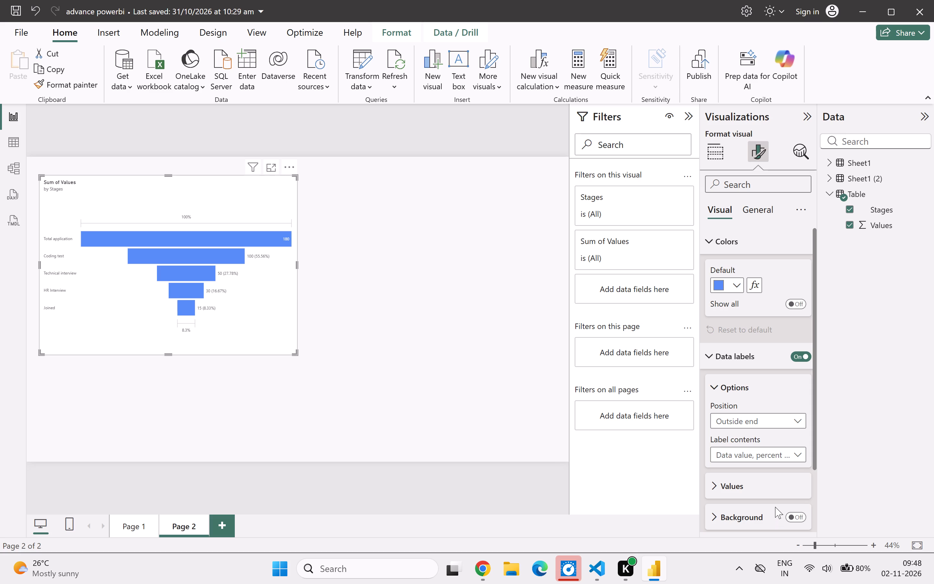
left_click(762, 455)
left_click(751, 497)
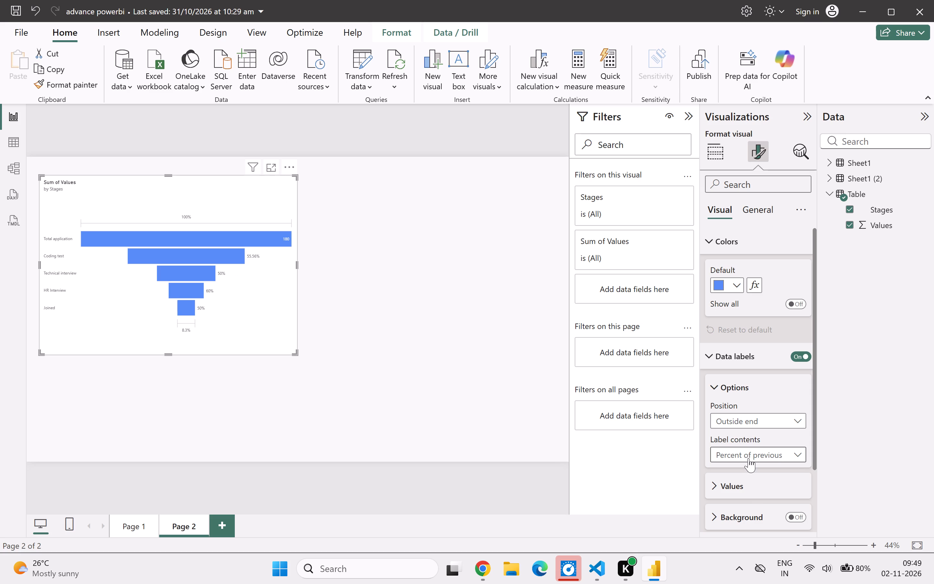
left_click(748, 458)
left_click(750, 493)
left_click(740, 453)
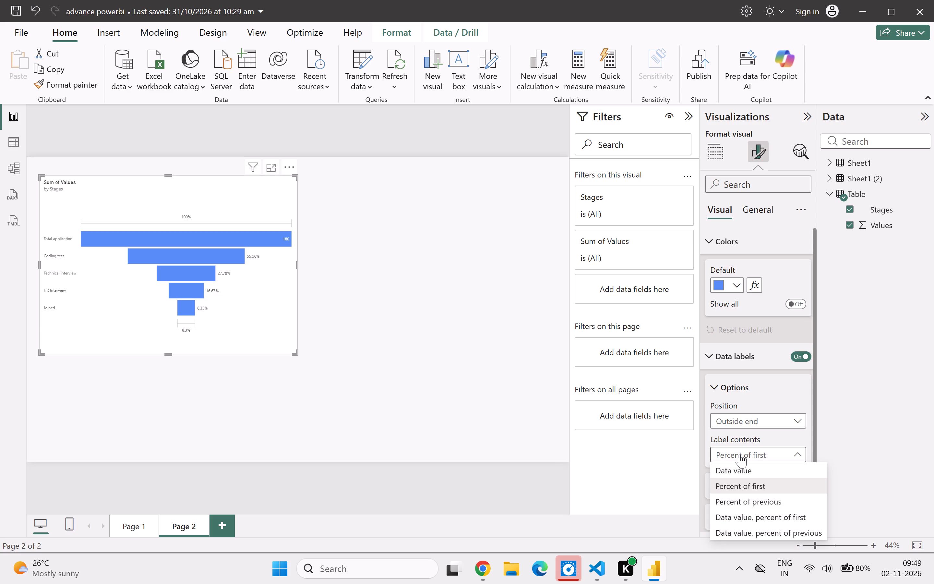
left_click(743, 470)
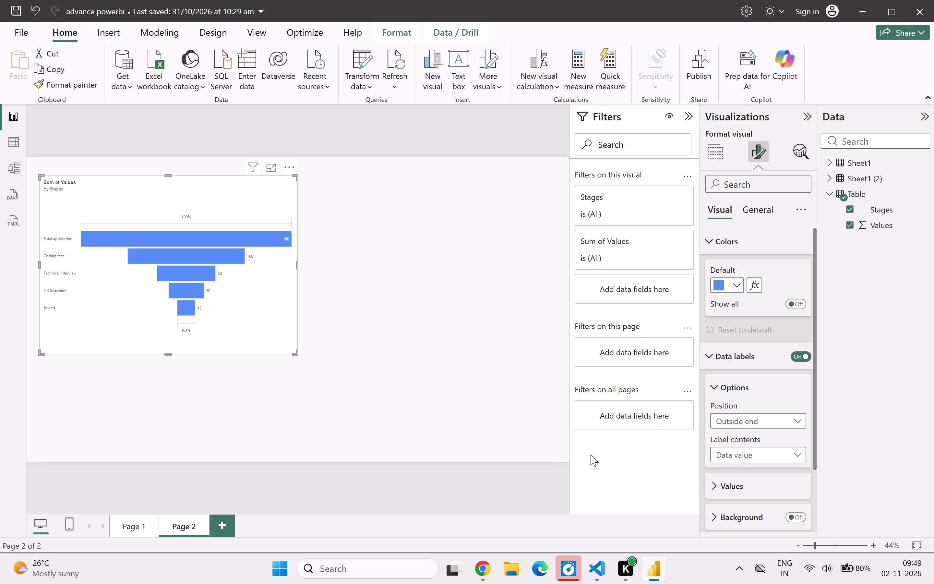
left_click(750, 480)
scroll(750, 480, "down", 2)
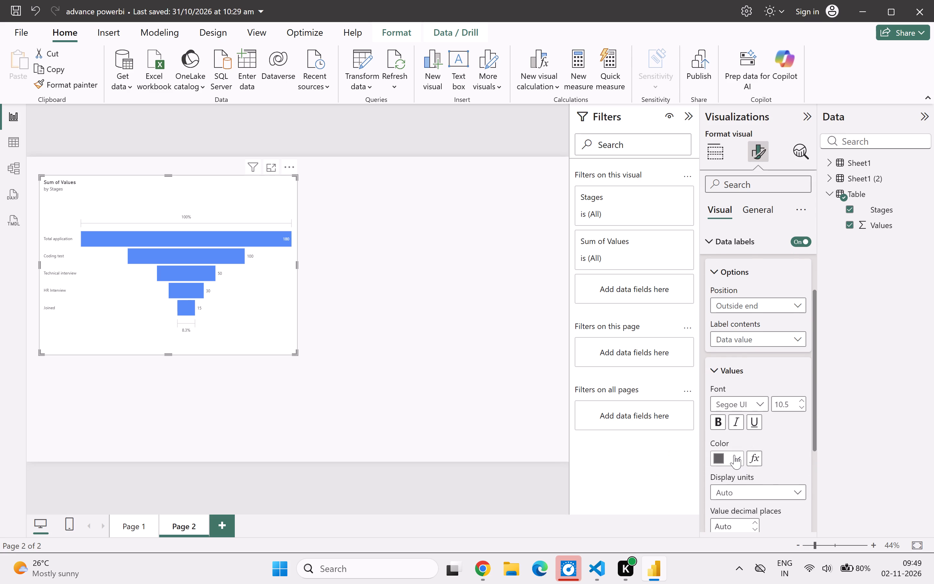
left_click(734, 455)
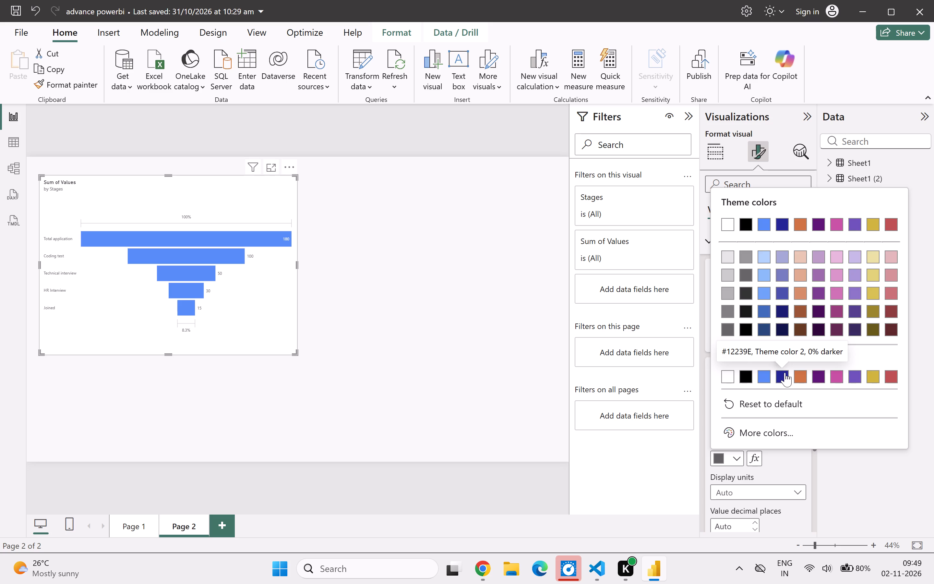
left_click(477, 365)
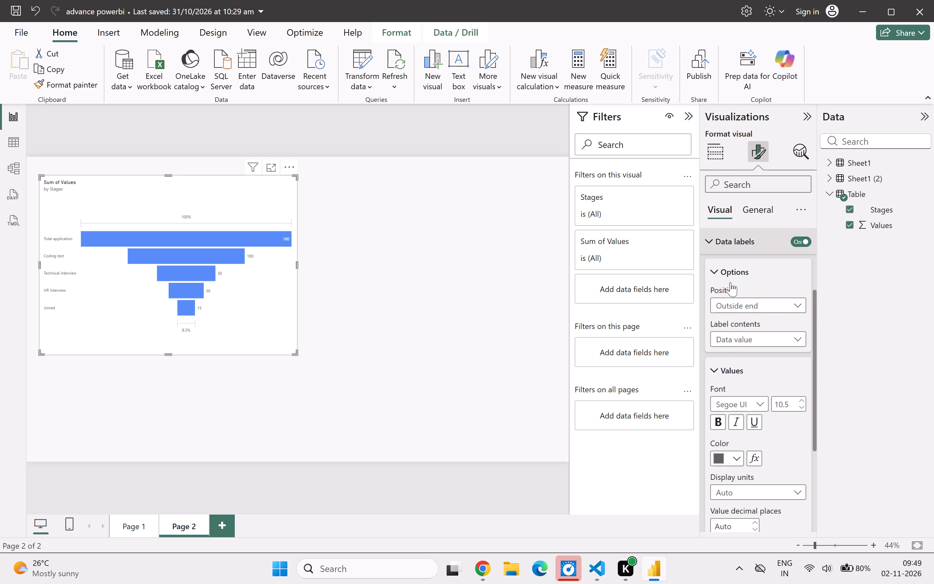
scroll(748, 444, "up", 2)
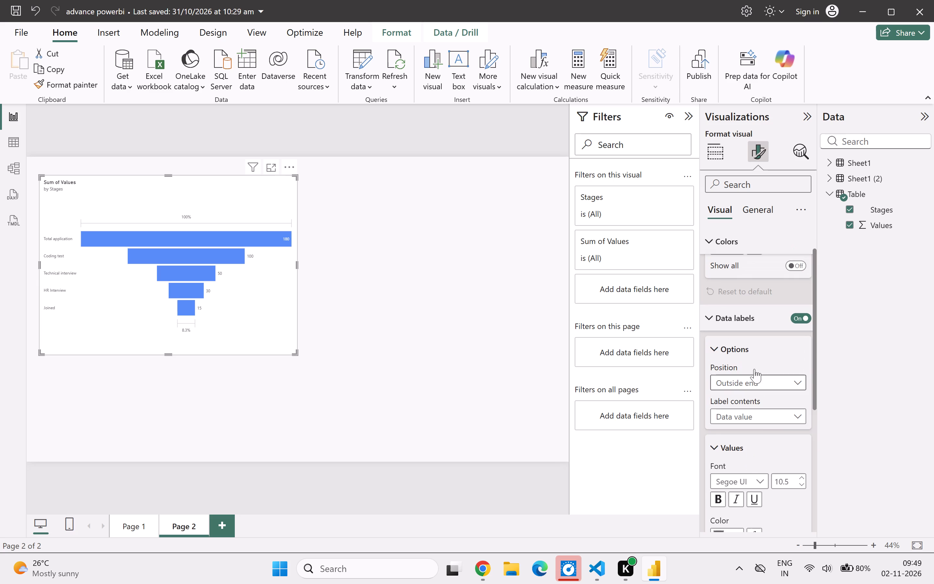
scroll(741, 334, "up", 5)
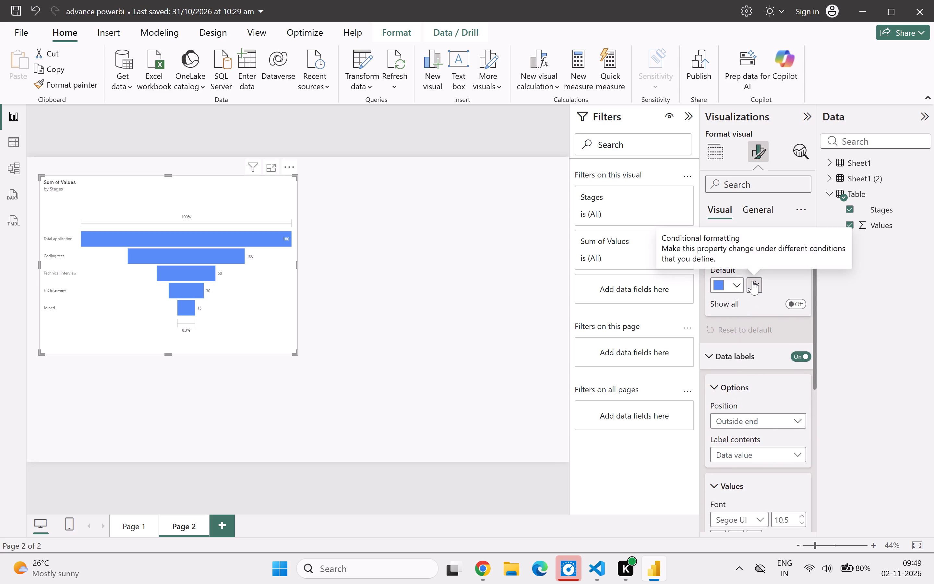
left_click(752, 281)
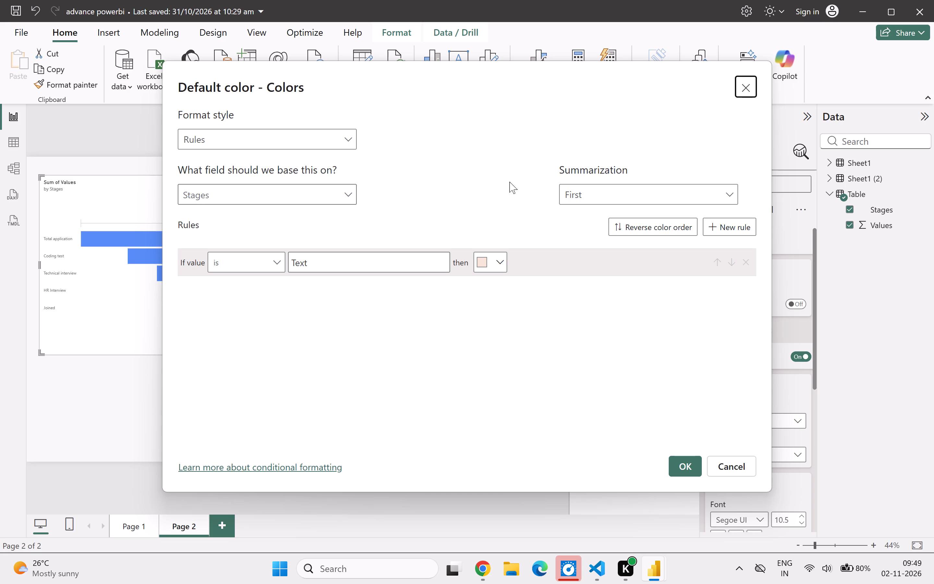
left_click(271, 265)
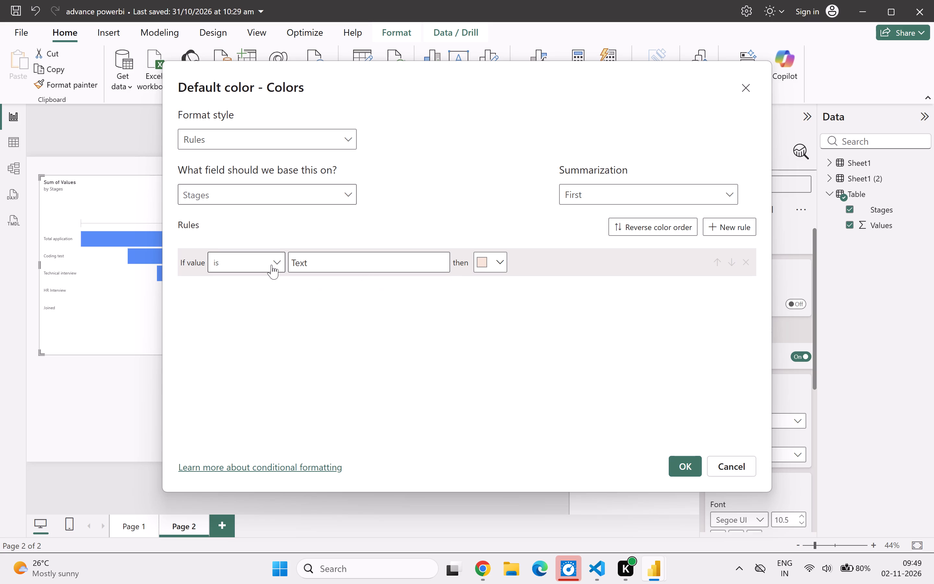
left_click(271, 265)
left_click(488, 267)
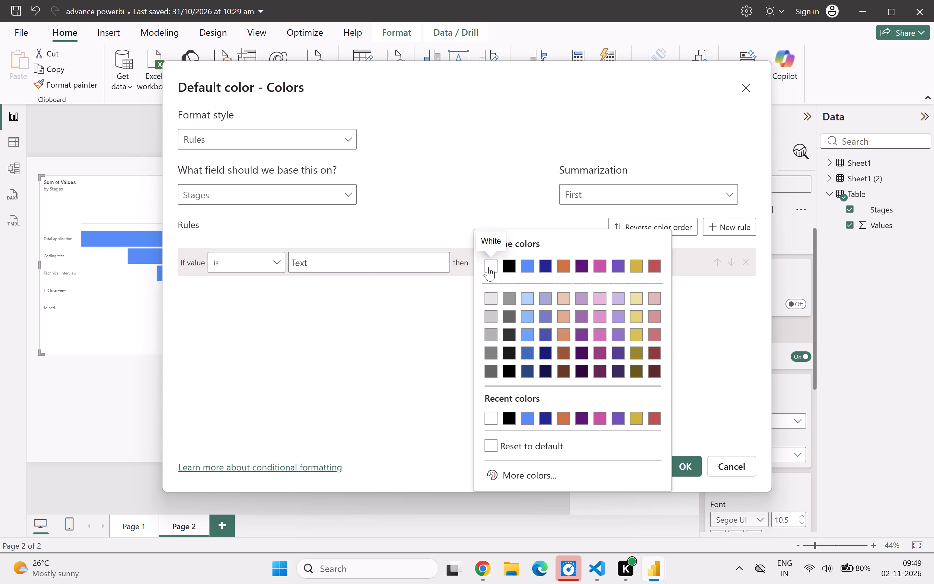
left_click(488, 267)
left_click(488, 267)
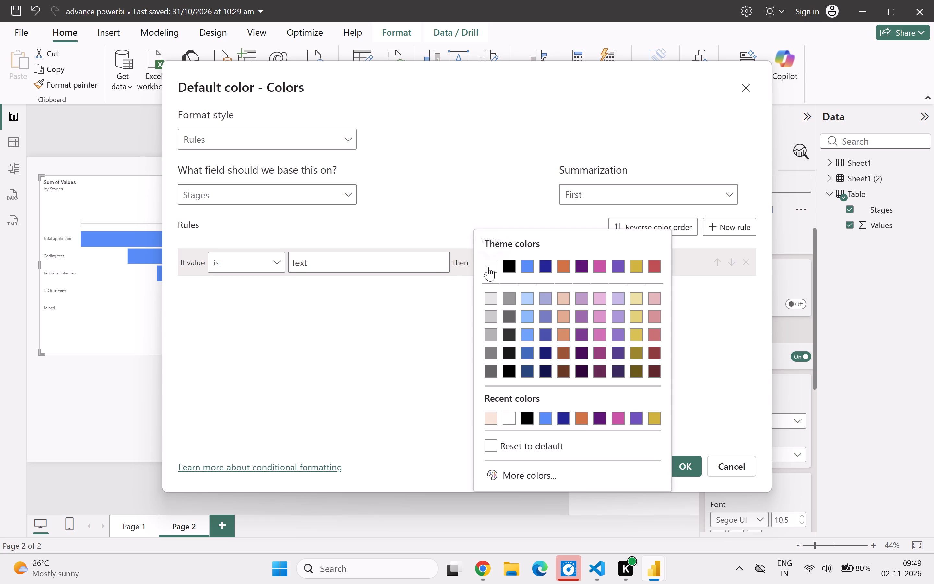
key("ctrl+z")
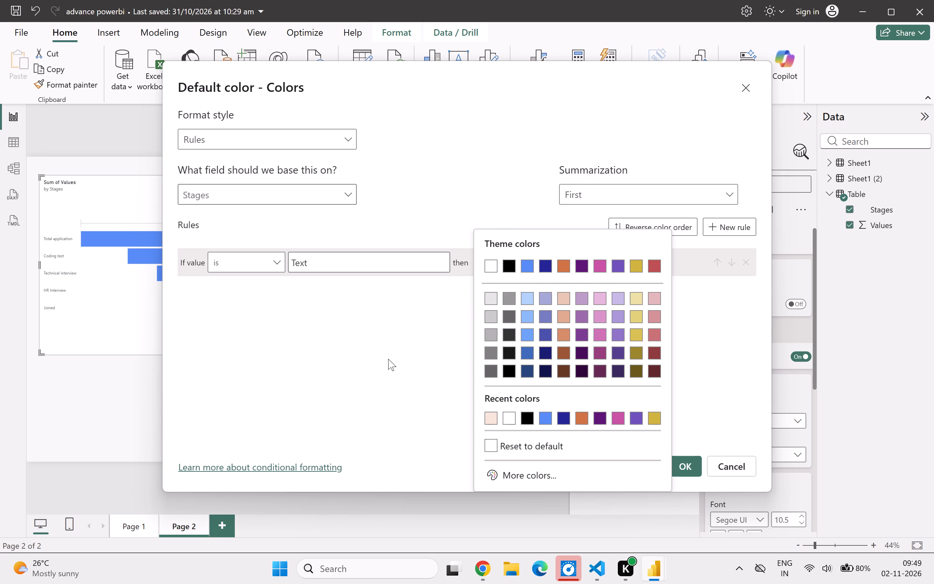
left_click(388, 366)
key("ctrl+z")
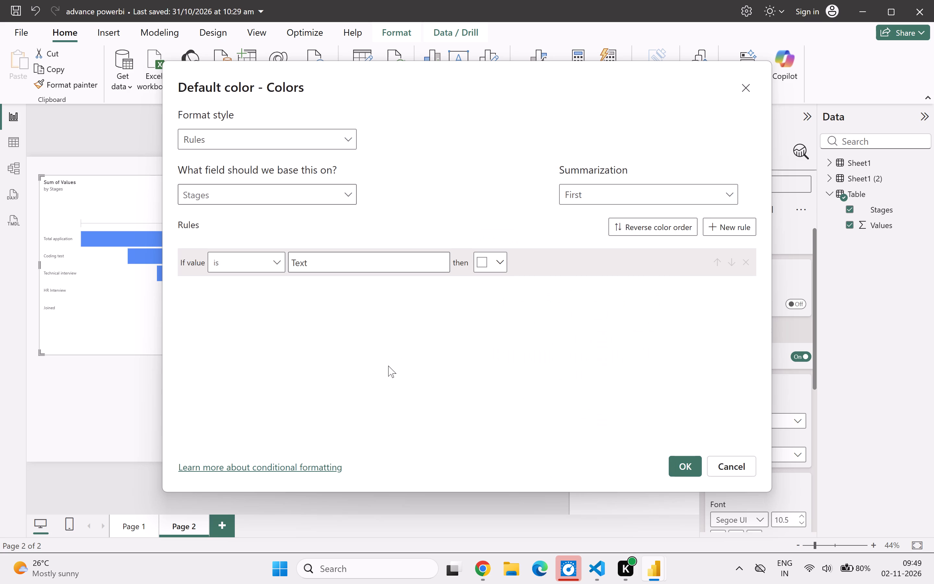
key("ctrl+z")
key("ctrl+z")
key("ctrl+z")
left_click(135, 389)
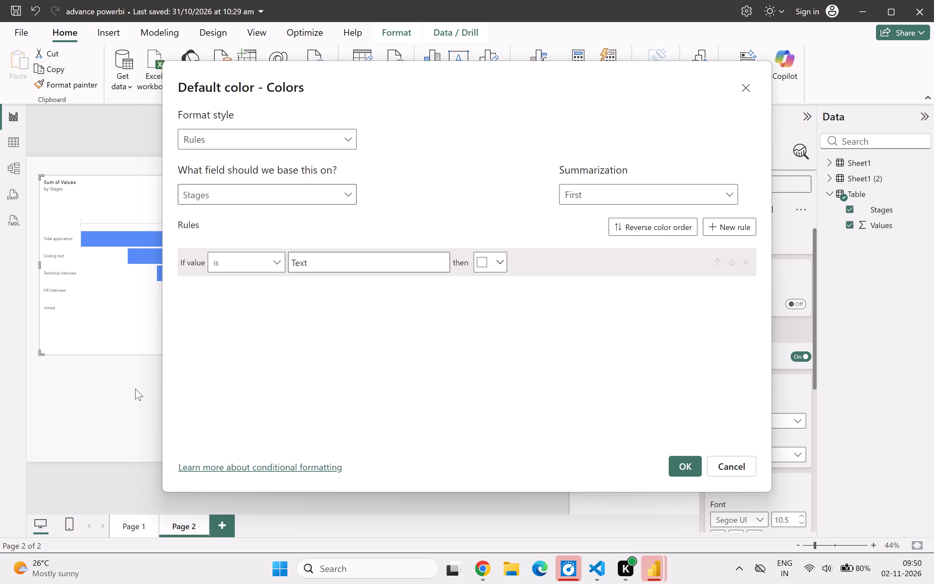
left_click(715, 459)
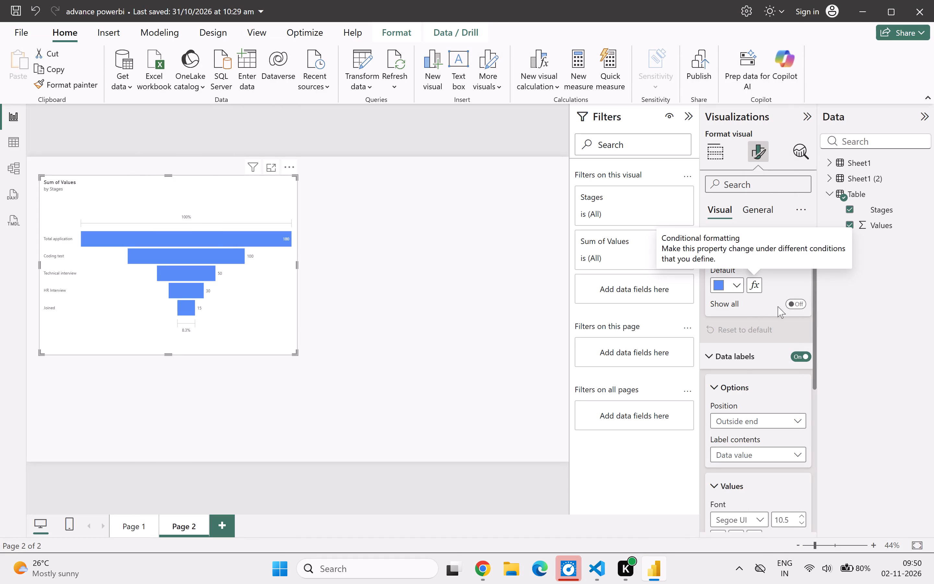
Show individual color settings for all stages of the funnel chart.
left_click(797, 306)
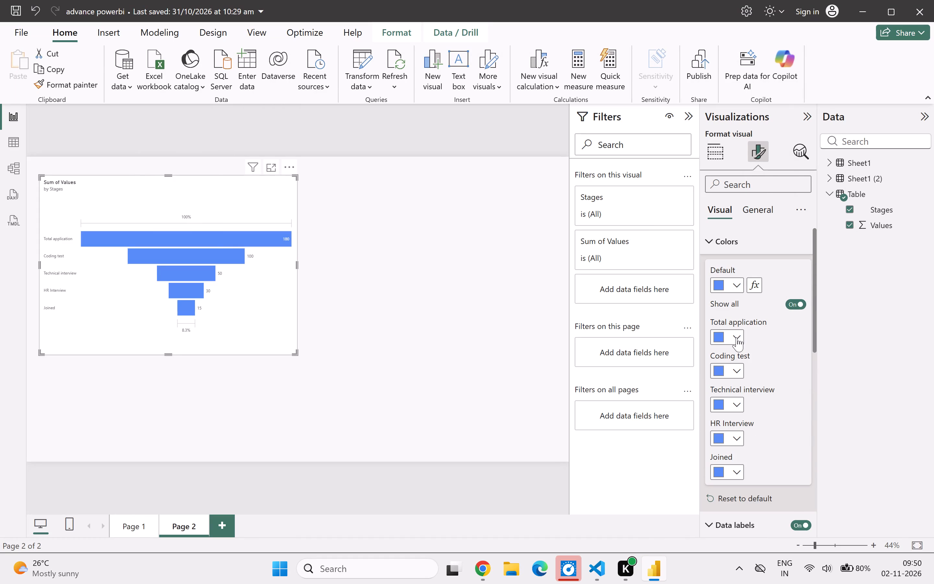
Switch the conditional formatting of the funnel's default color to the Gradient style, keeping Stages as the base field.
left_click(752, 290)
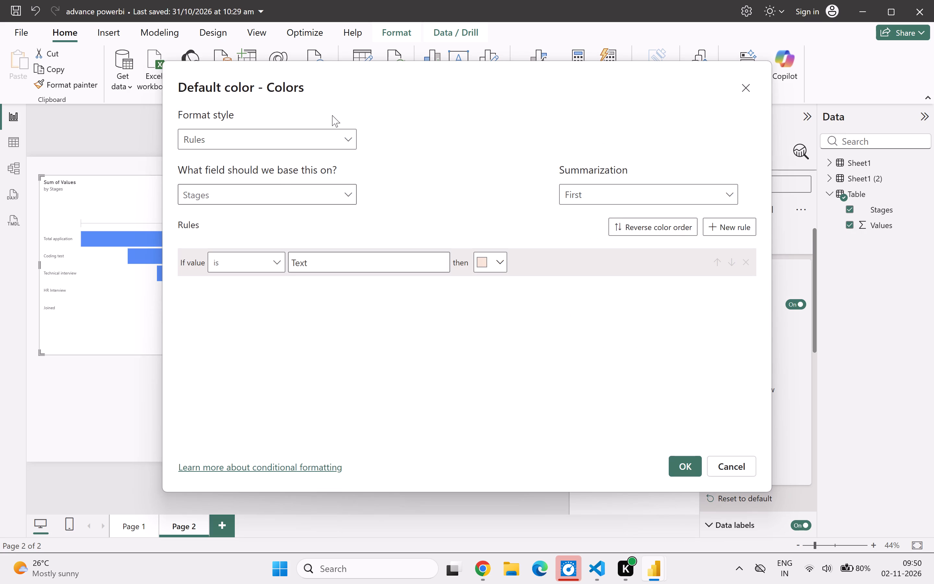
left_click(332, 143)
left_click(277, 165)
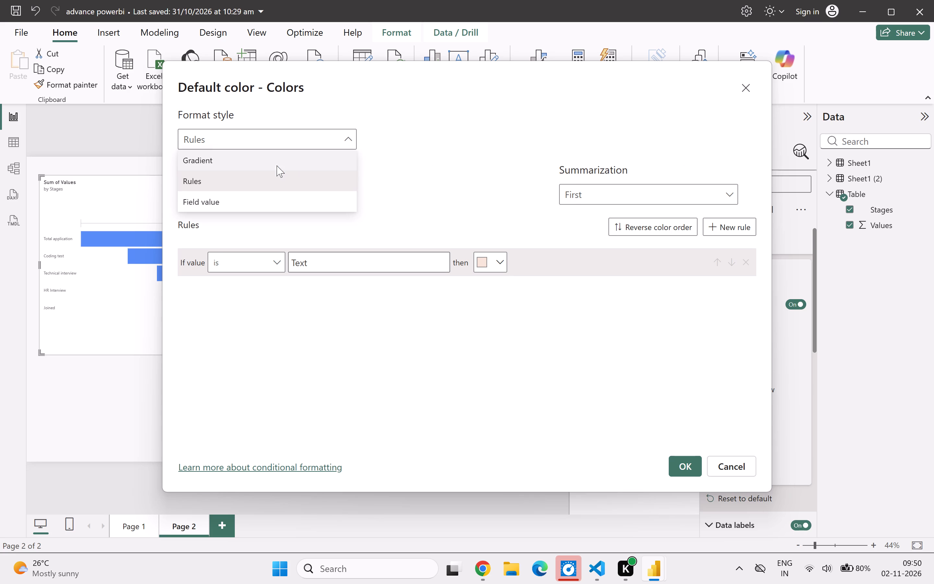
left_click(283, 191)
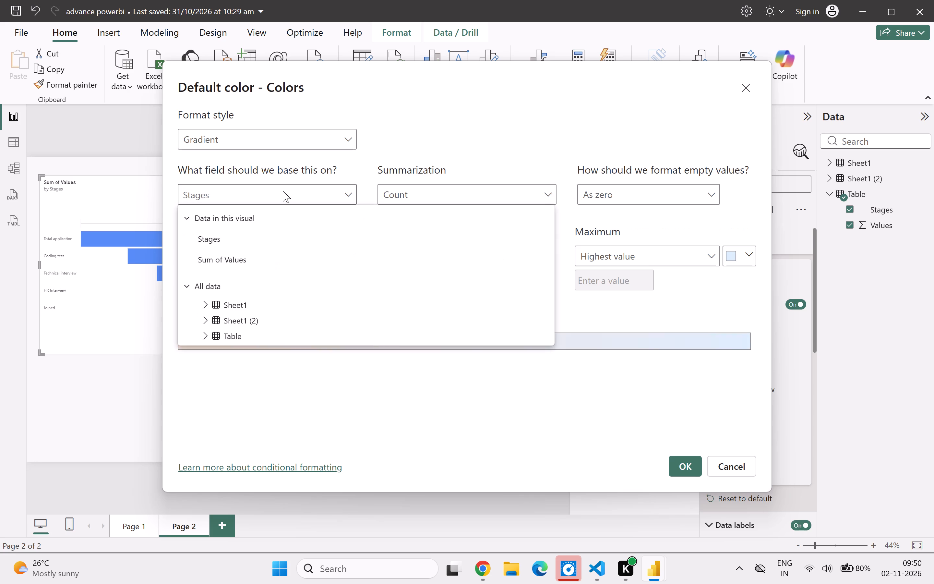
left_click(283, 191)
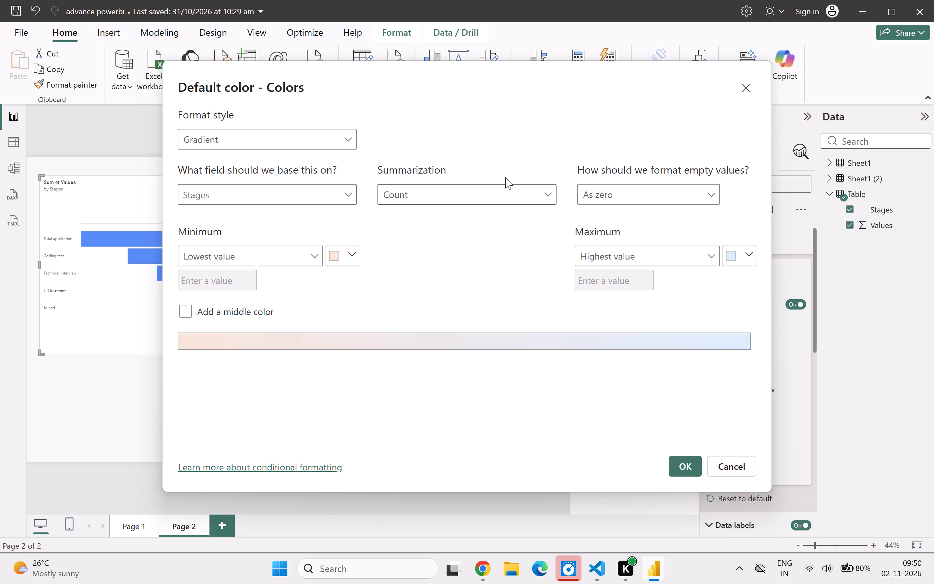
Set the gradient's minimum color to the red theme color and its maximum color to dark red #a1343c.
left_click(357, 250)
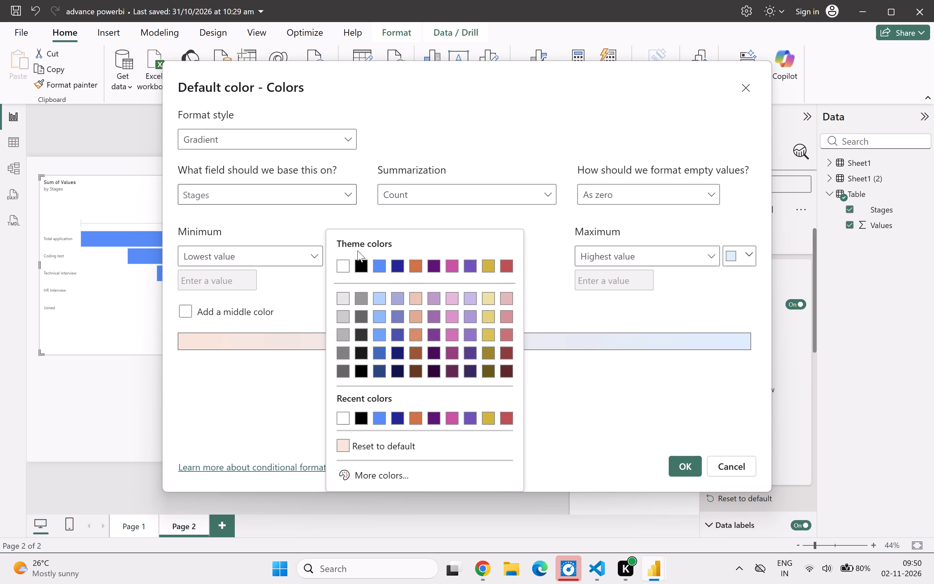
left_click(502, 271)
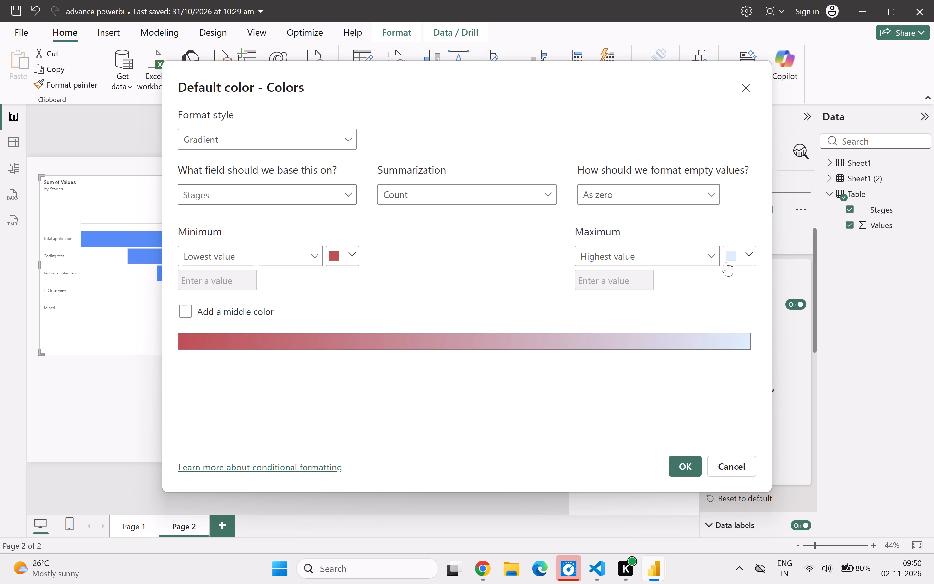
left_click(736, 260)
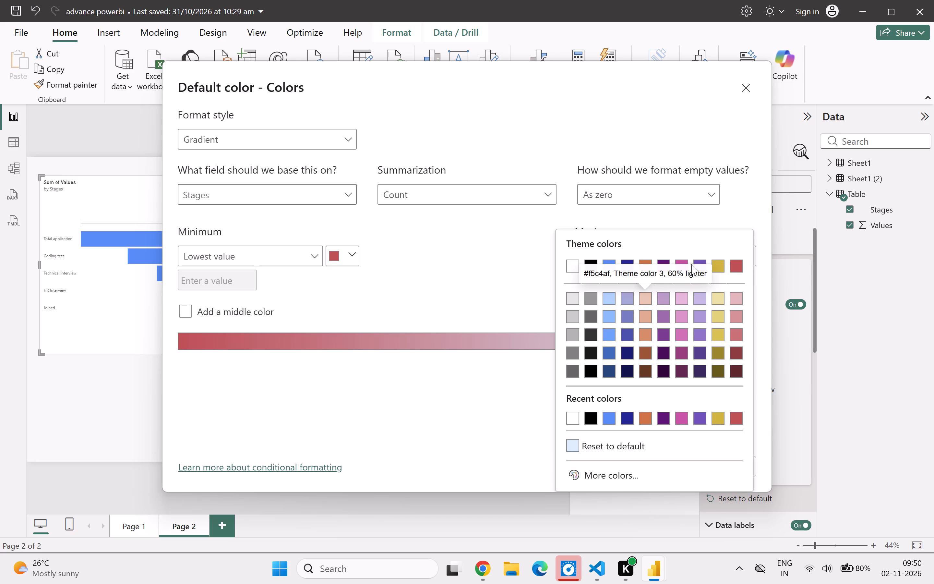
left_click(736, 347)
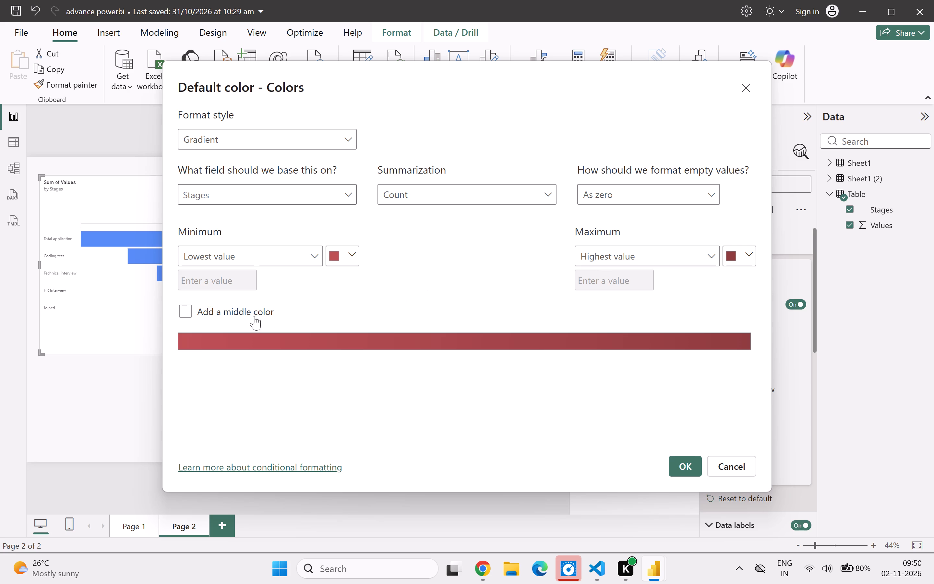
Add a middle color to the gradient and set it to light pink #ec8fca.
left_click(237, 311)
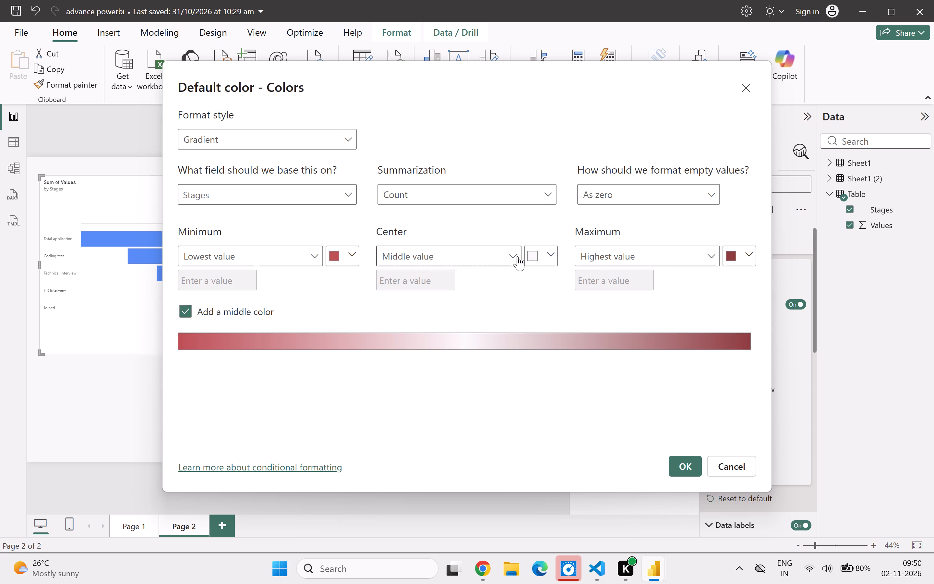
left_click(538, 259)
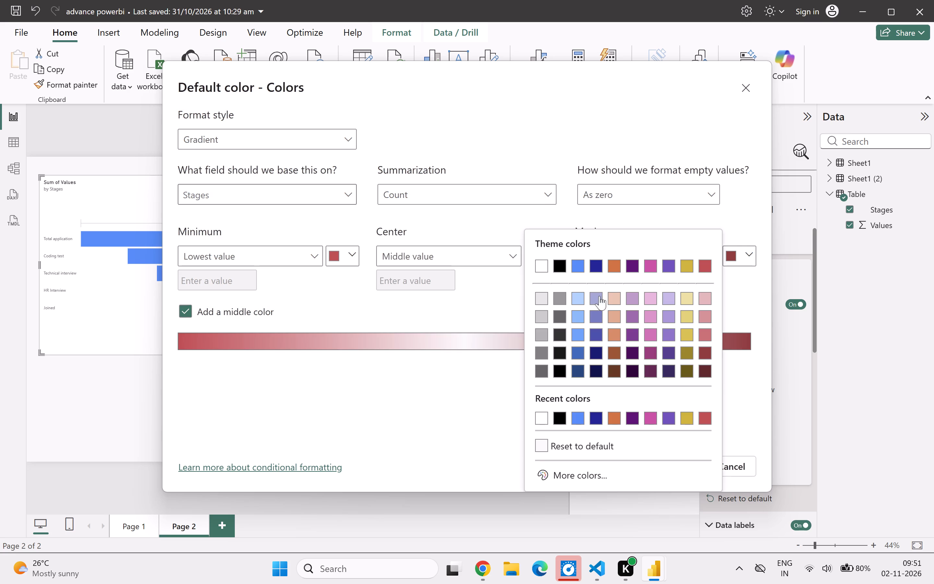
left_click(653, 313)
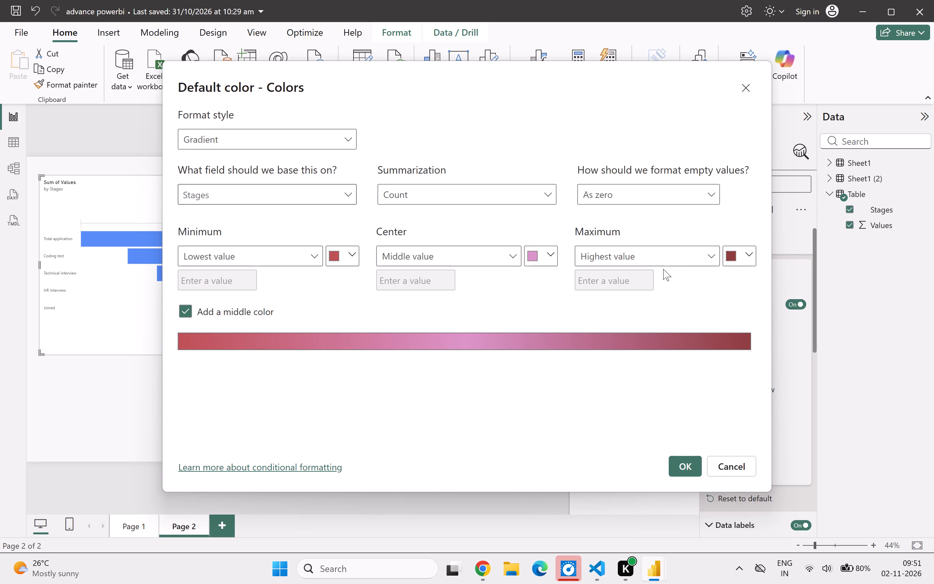
Try the darkest red shade for the gradient's minimum color, ending on the pink theme color.
left_click(354, 257)
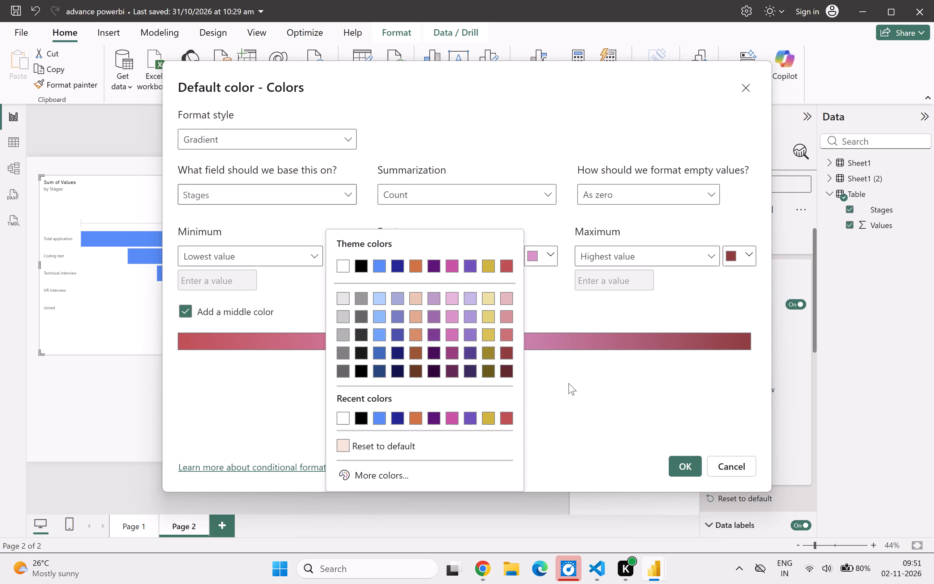
left_click(505, 370)
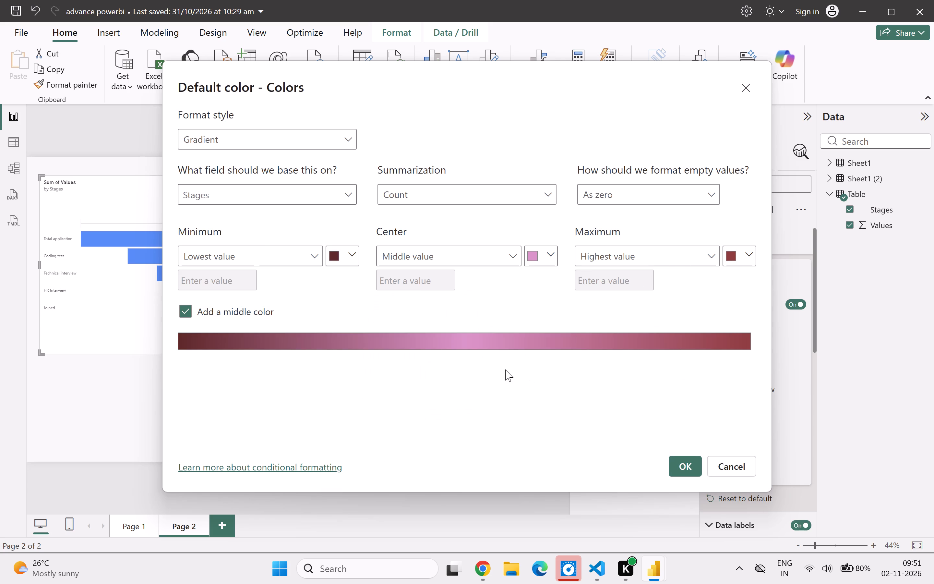
left_click(341, 258)
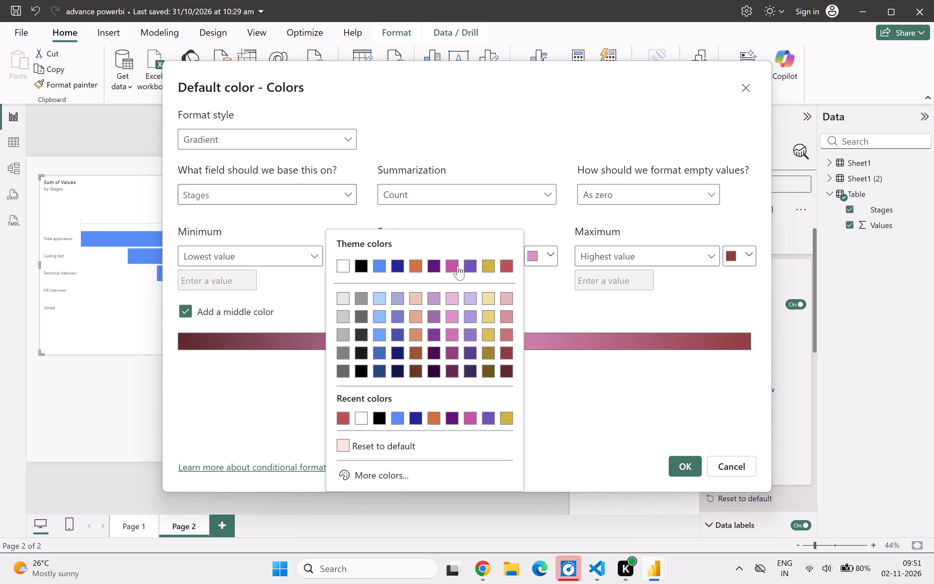
left_click(456, 266)
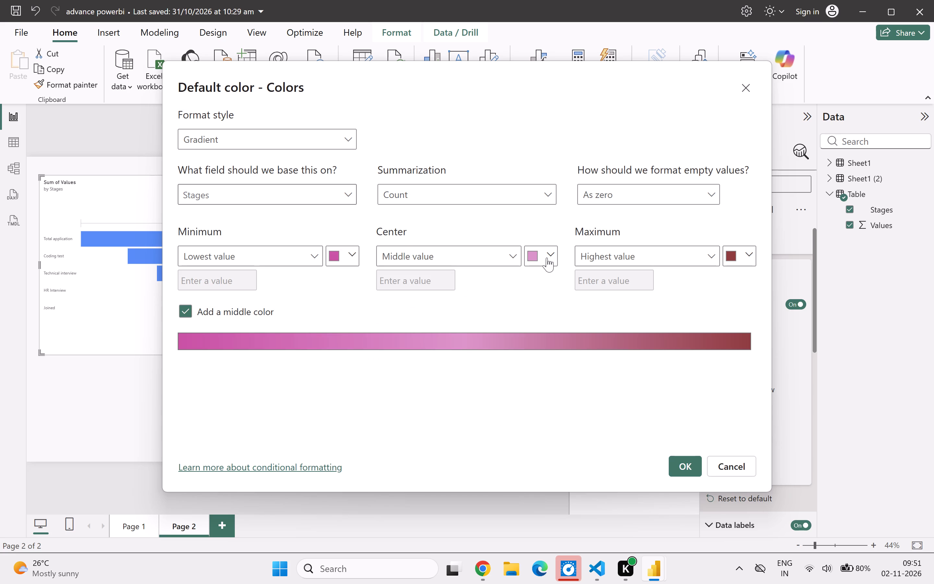
Try light pink #ec8fca and dark red for the gradient's center color, ending on the lightest blue theme shade.
left_click(547, 258)
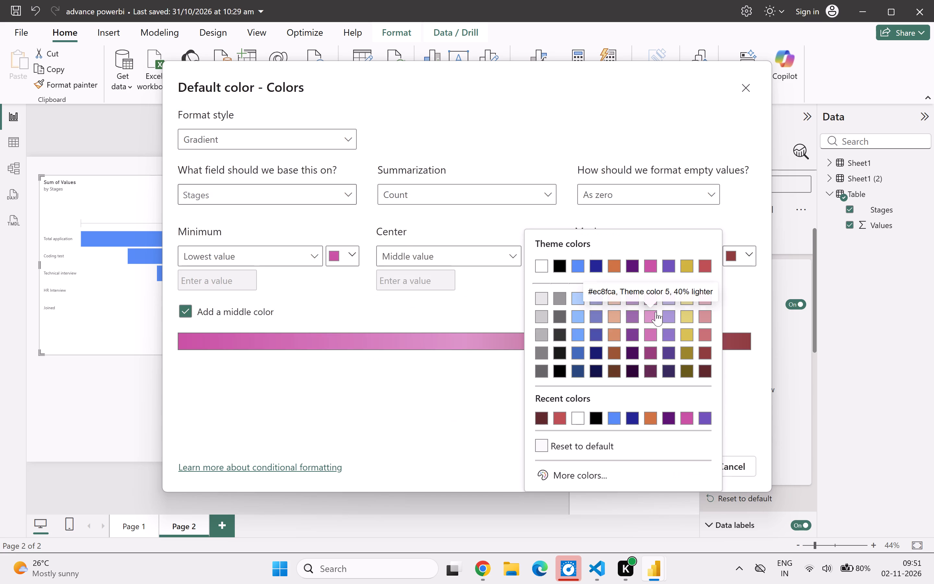
left_click(654, 315)
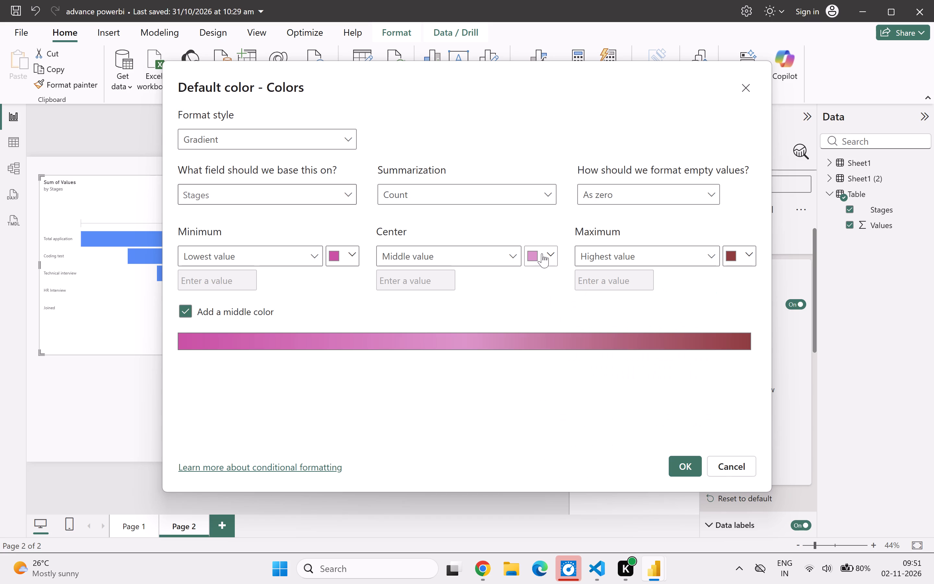
left_click(550, 258)
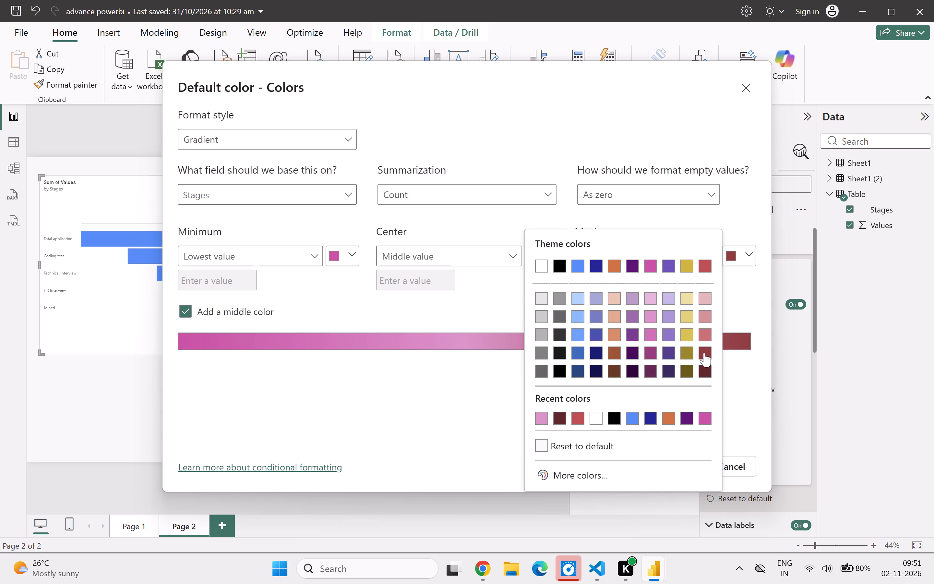
left_click(704, 353)
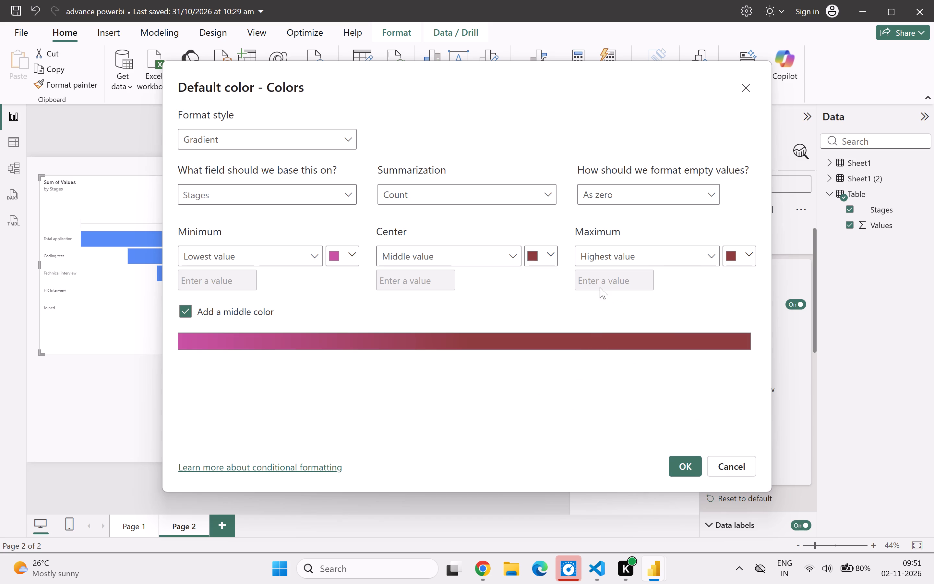
left_click(555, 257)
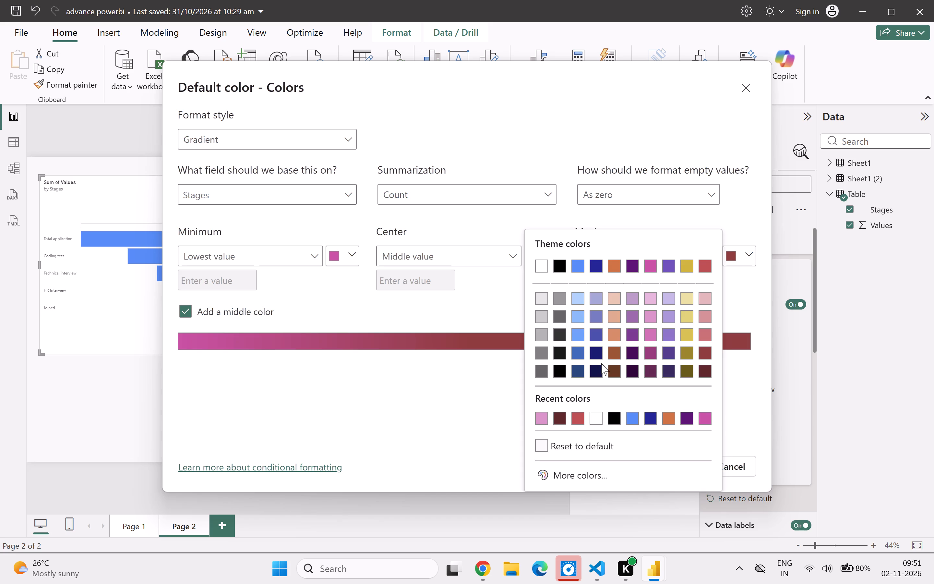
left_click(575, 303)
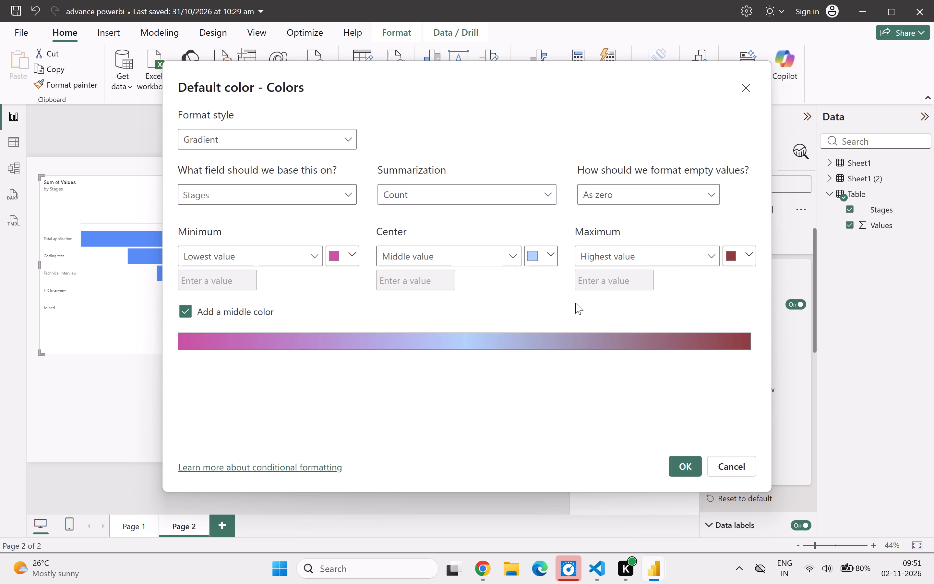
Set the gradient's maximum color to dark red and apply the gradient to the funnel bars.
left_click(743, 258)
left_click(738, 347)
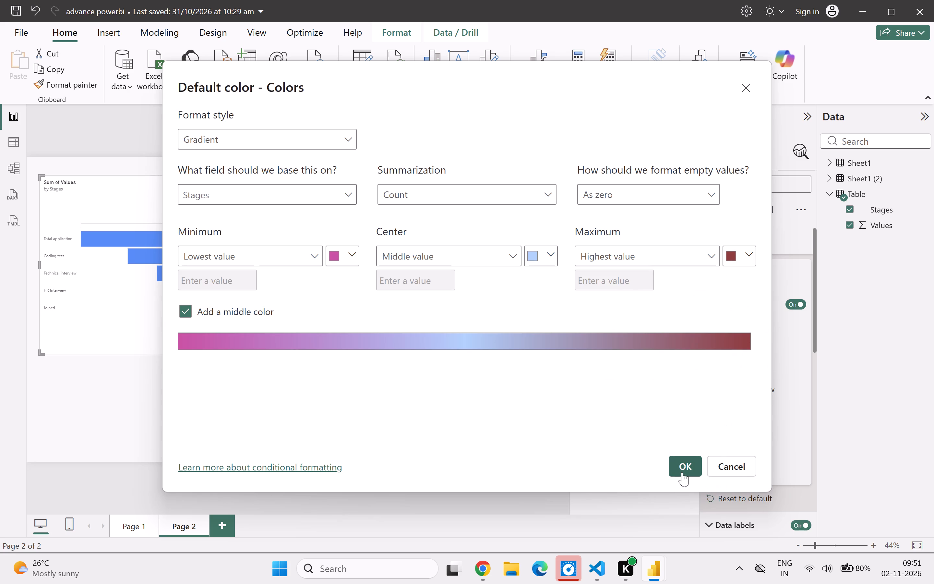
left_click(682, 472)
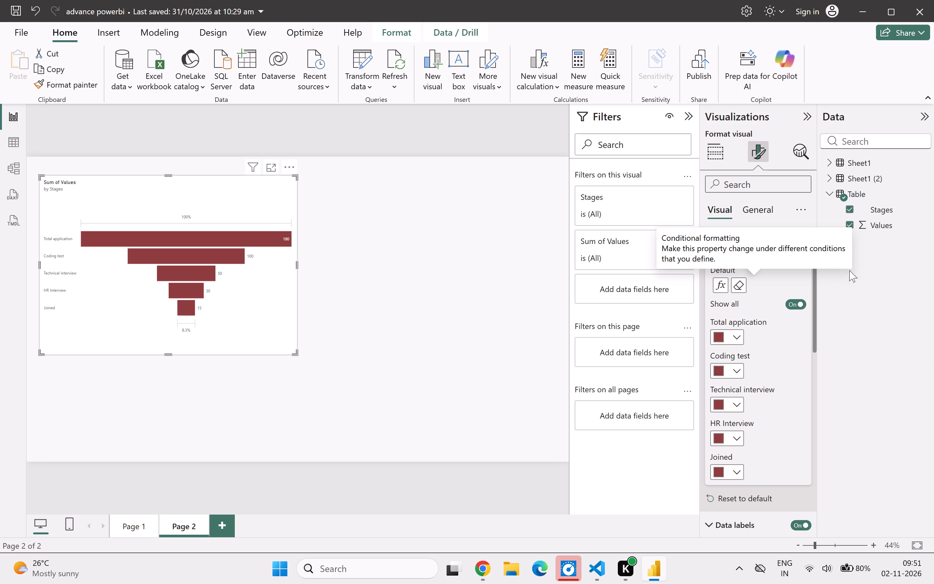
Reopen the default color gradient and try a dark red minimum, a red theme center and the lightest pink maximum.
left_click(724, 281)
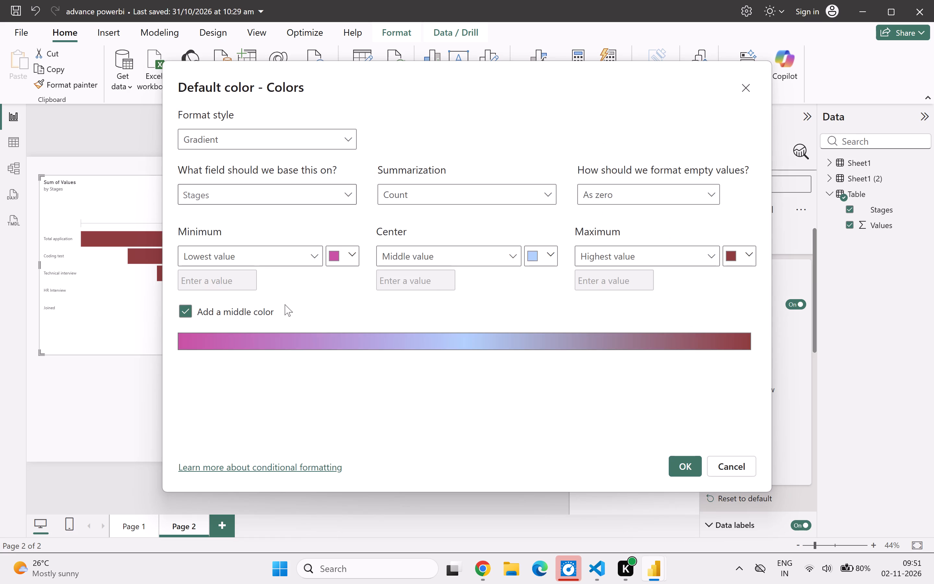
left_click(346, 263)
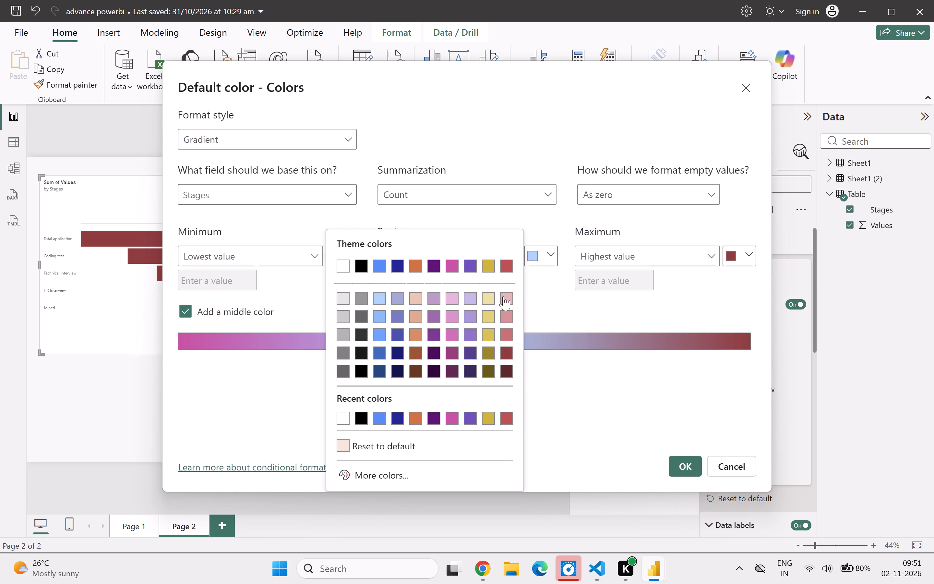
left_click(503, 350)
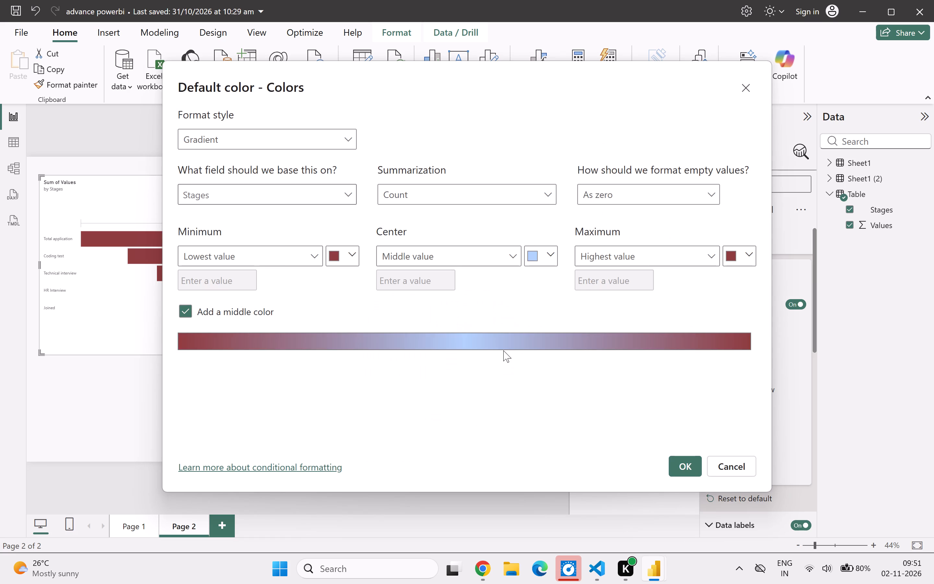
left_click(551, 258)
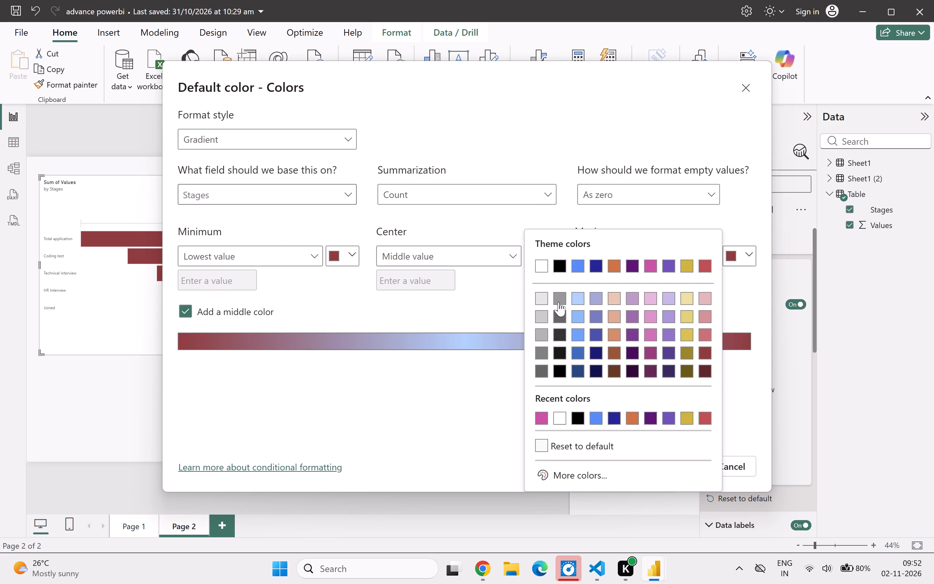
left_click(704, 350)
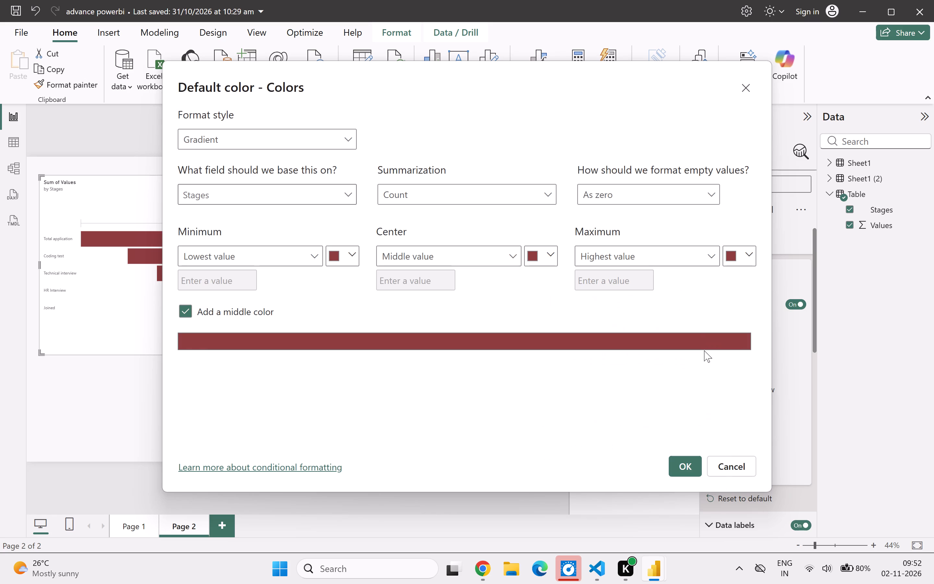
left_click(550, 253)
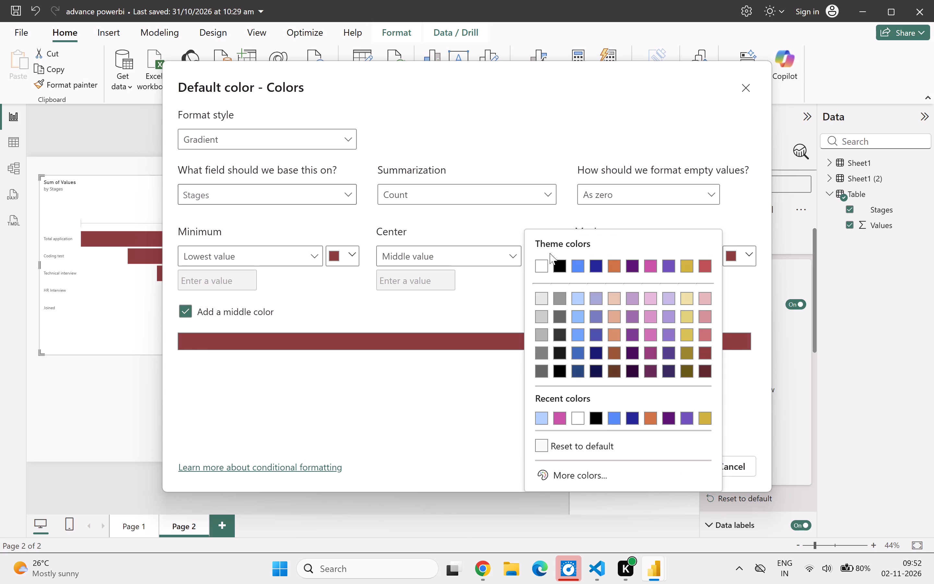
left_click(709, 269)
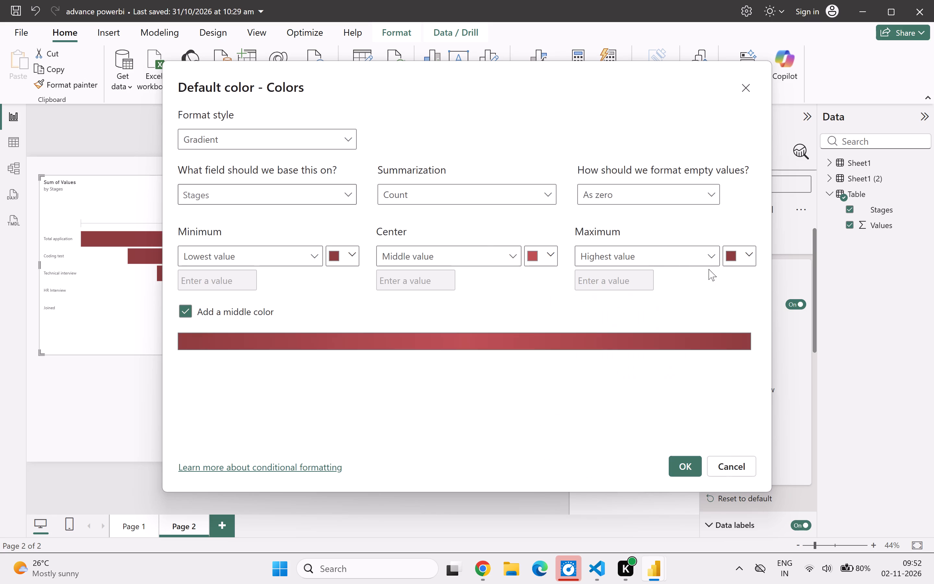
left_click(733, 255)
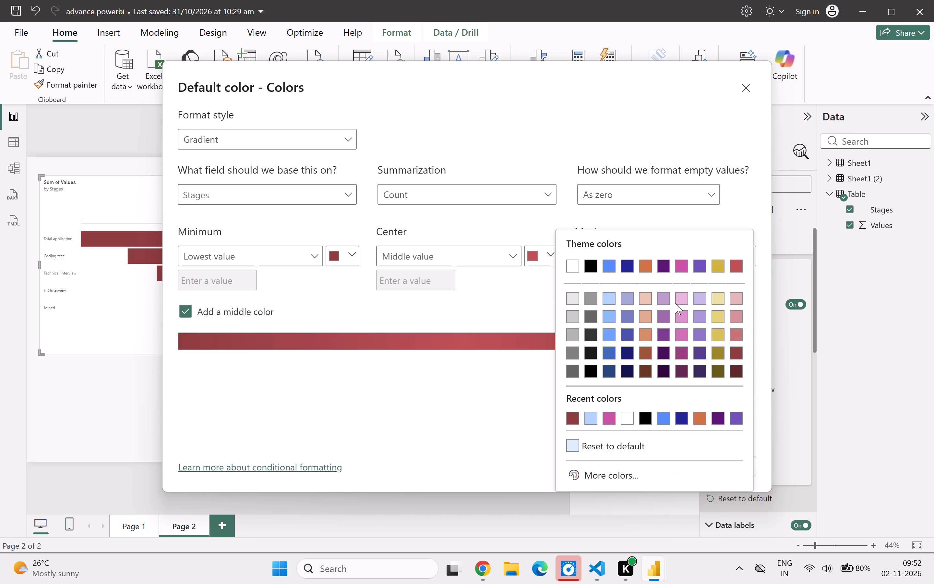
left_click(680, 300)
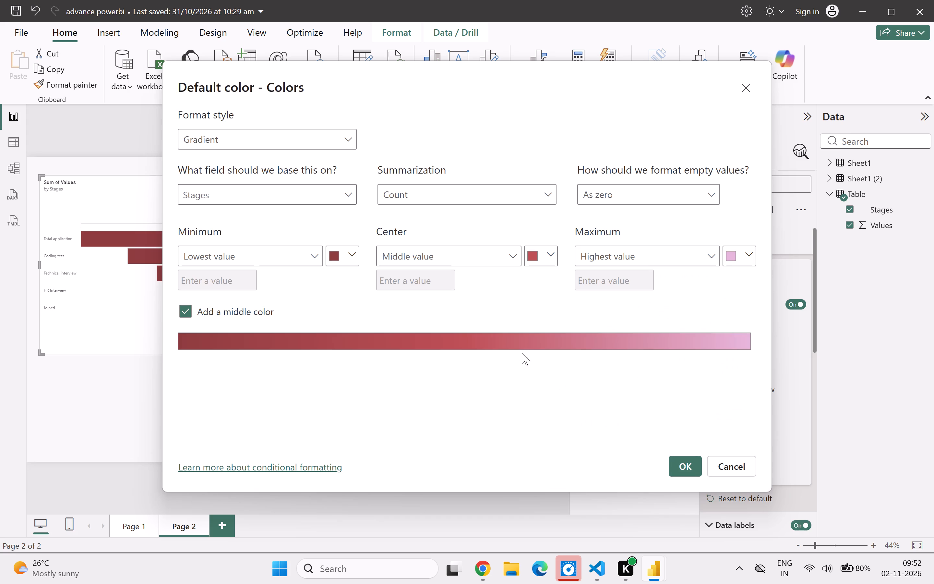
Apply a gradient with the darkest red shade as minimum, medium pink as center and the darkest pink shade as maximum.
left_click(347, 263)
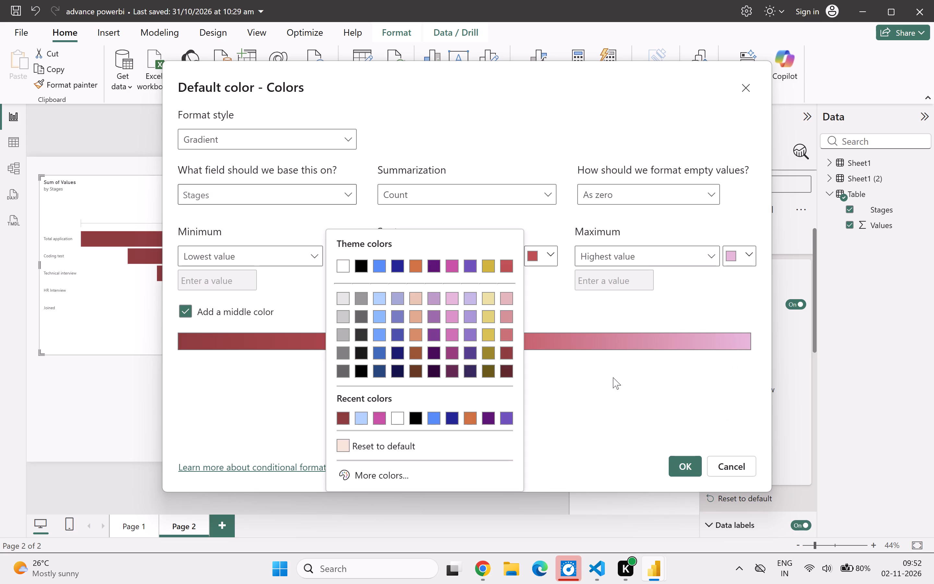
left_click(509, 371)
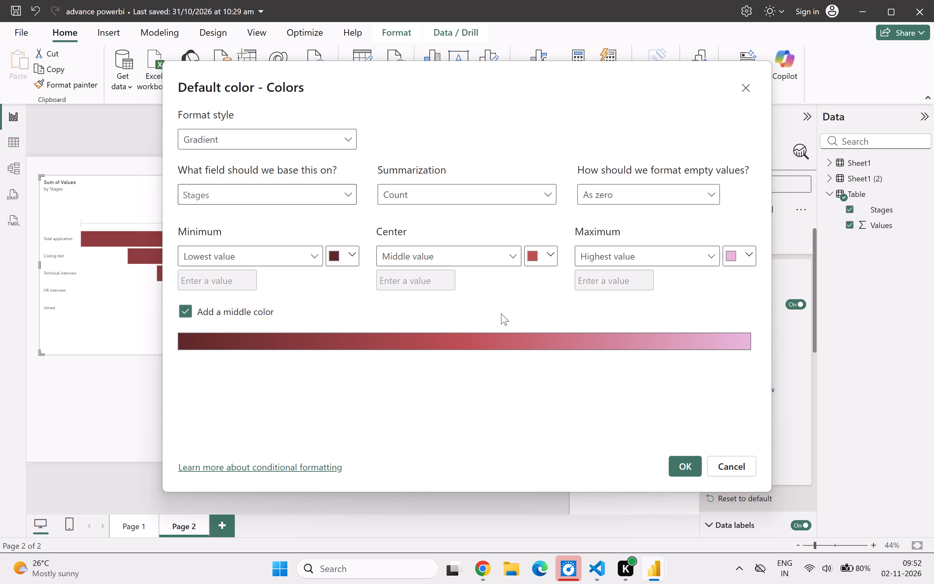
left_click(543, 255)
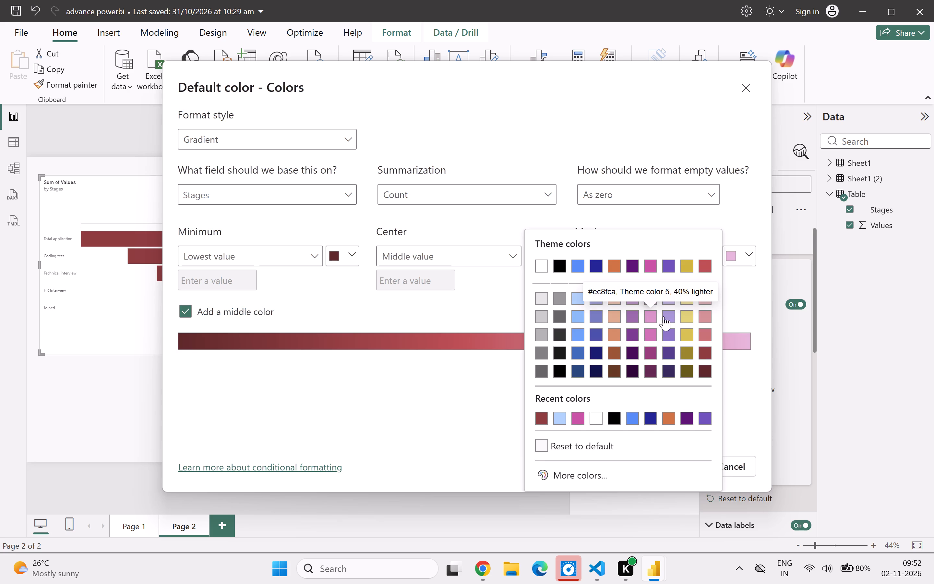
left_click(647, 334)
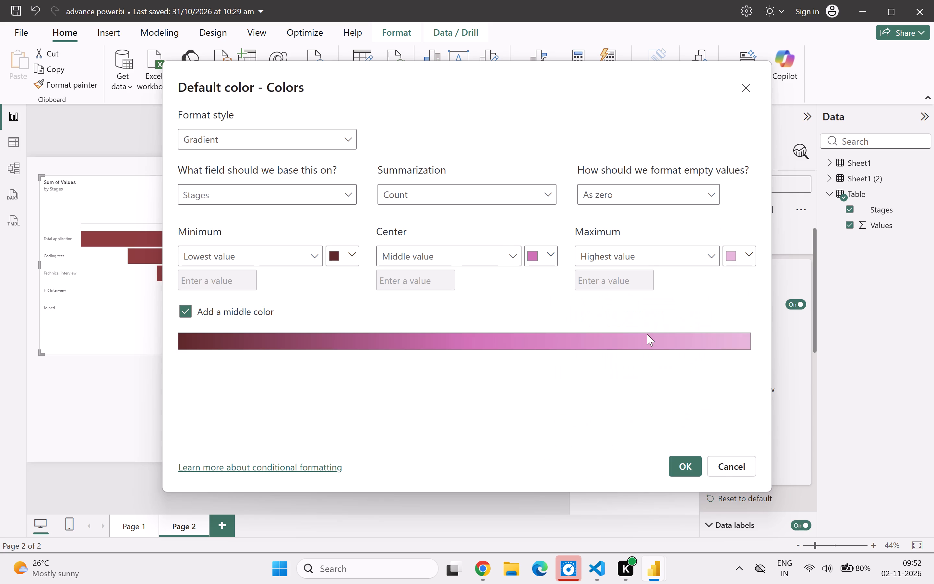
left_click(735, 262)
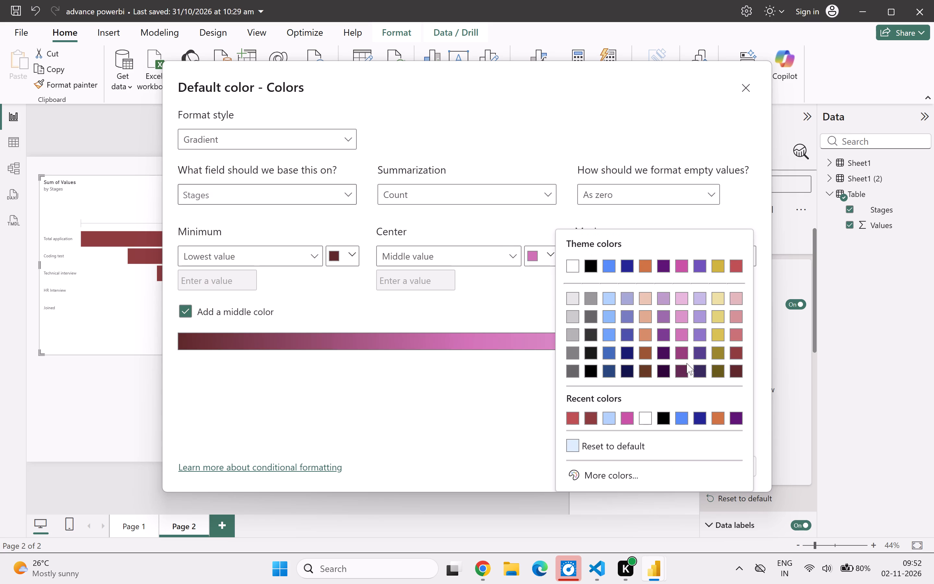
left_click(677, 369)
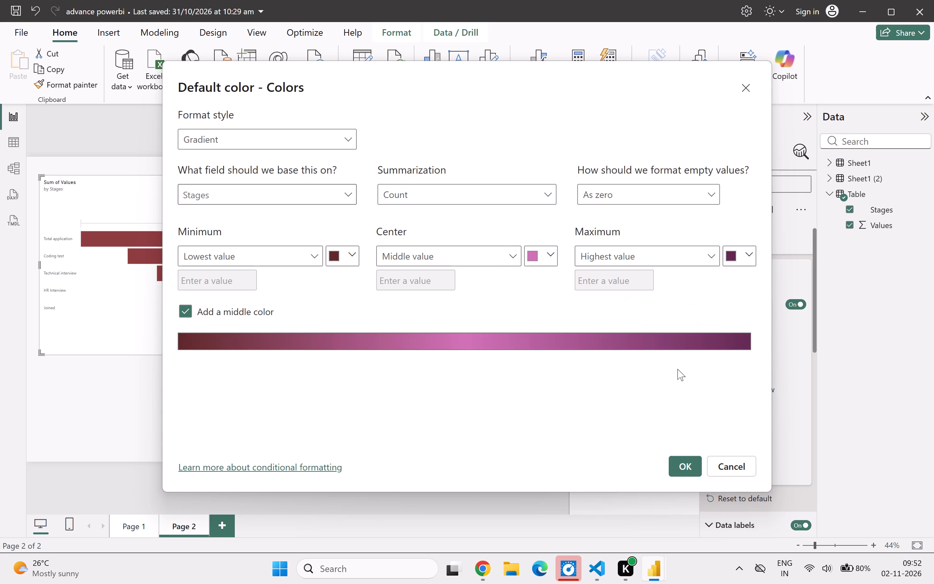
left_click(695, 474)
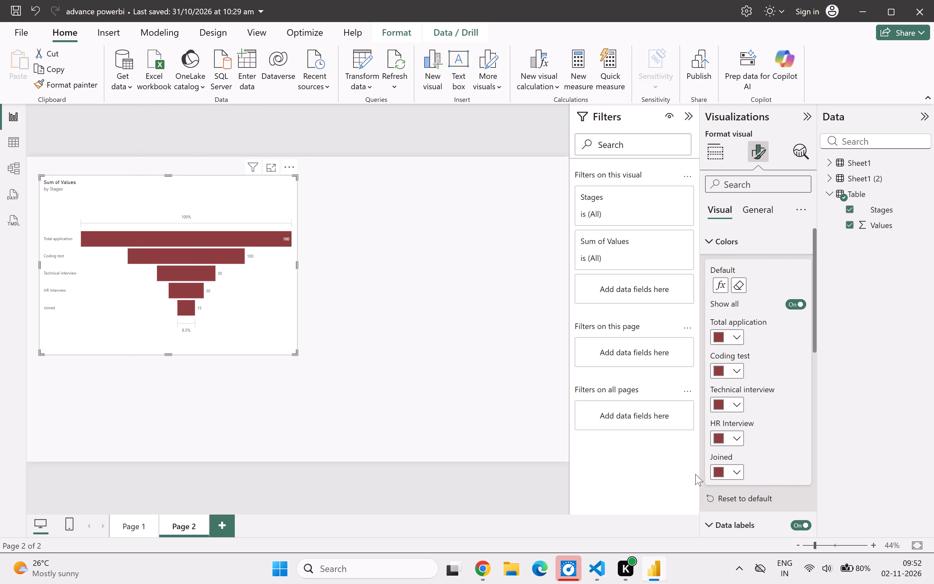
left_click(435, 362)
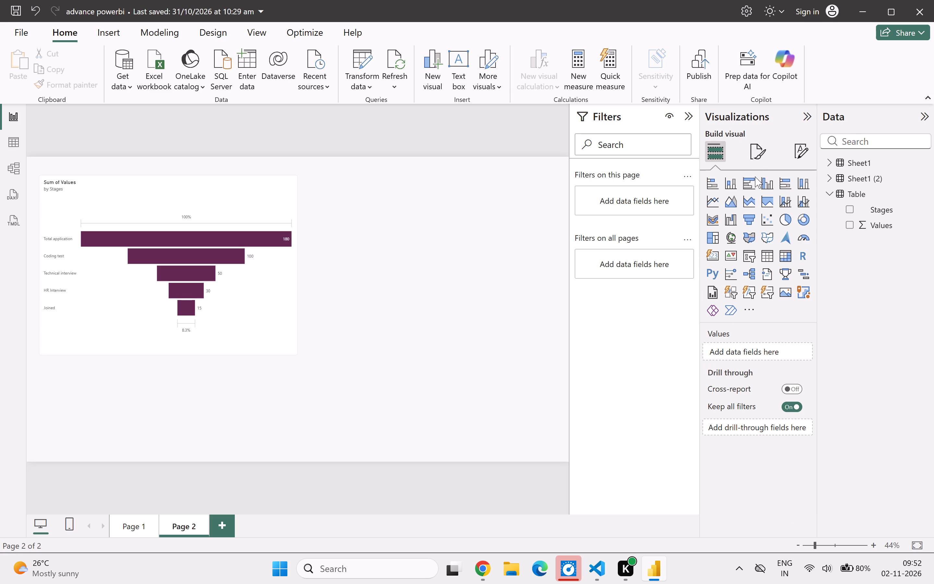
Color the funnel's Total application bar with the pink theme color and its Coding test bar light purple.
left_click(225, 313)
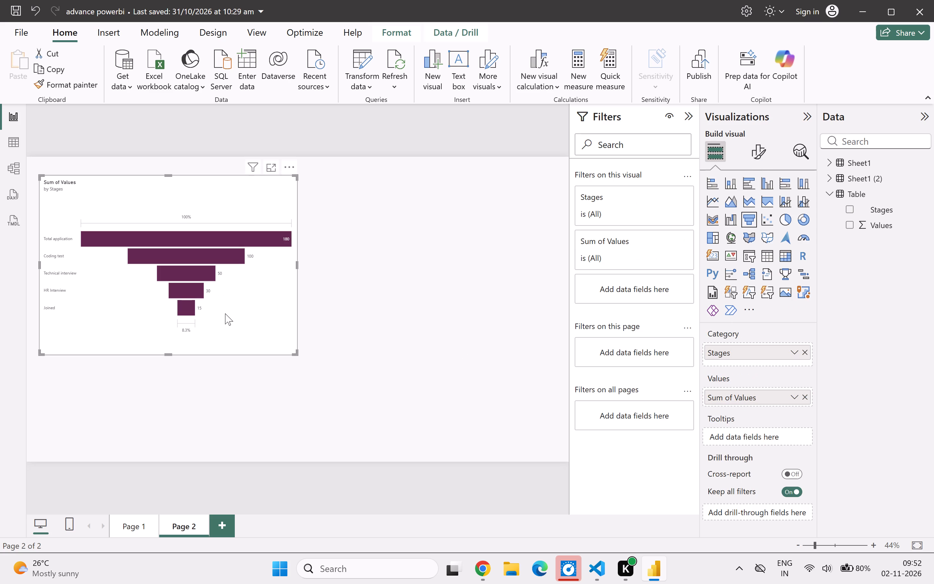
left_click(751, 160)
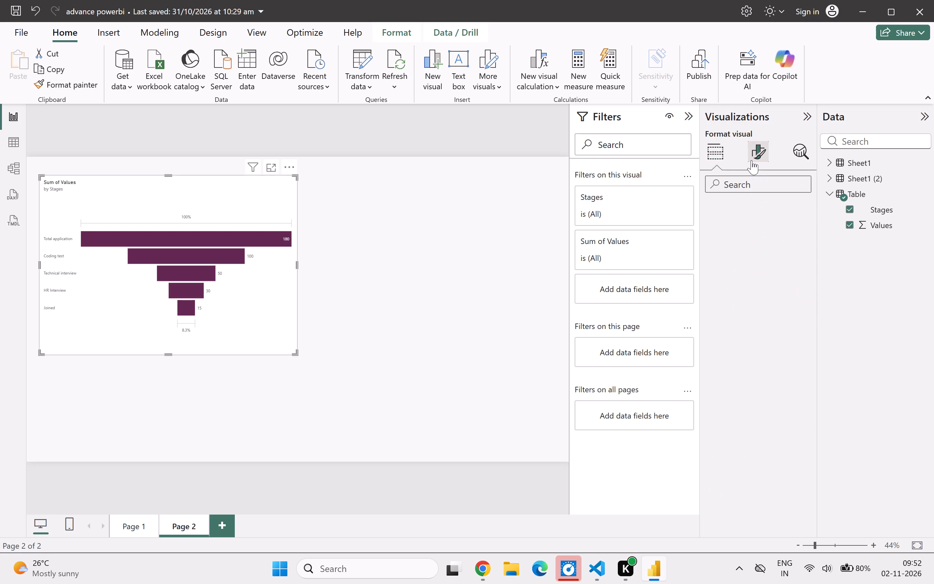
left_click(738, 245)
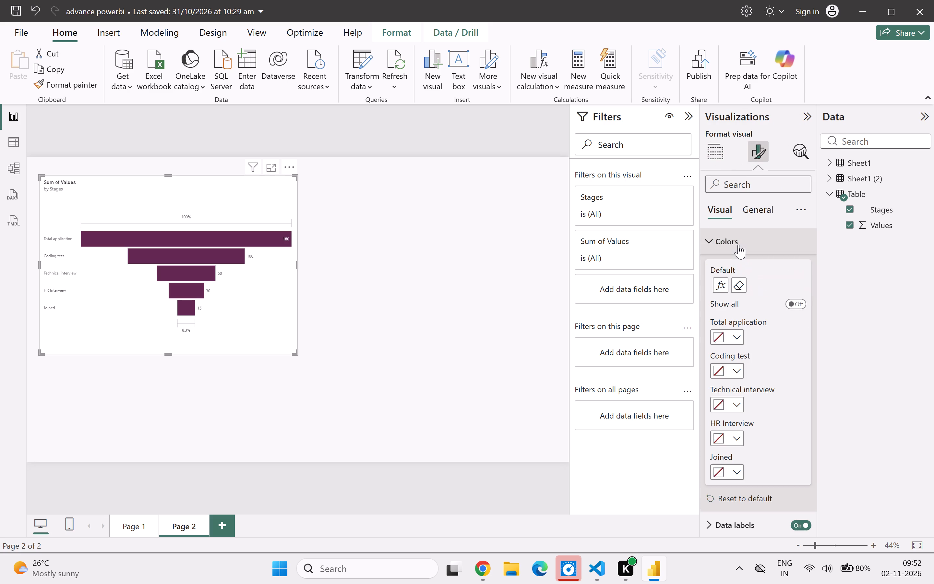
left_click(740, 337)
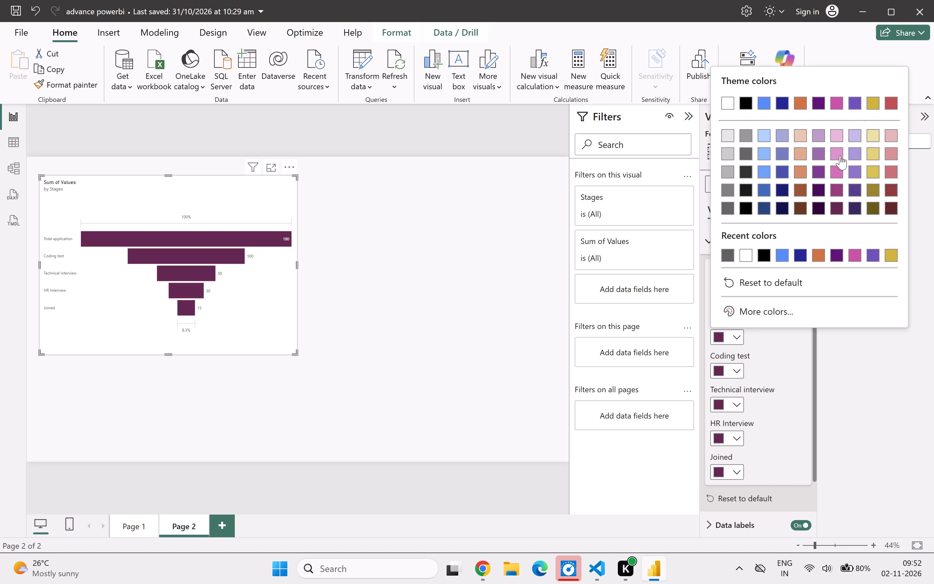
left_click(834, 106)
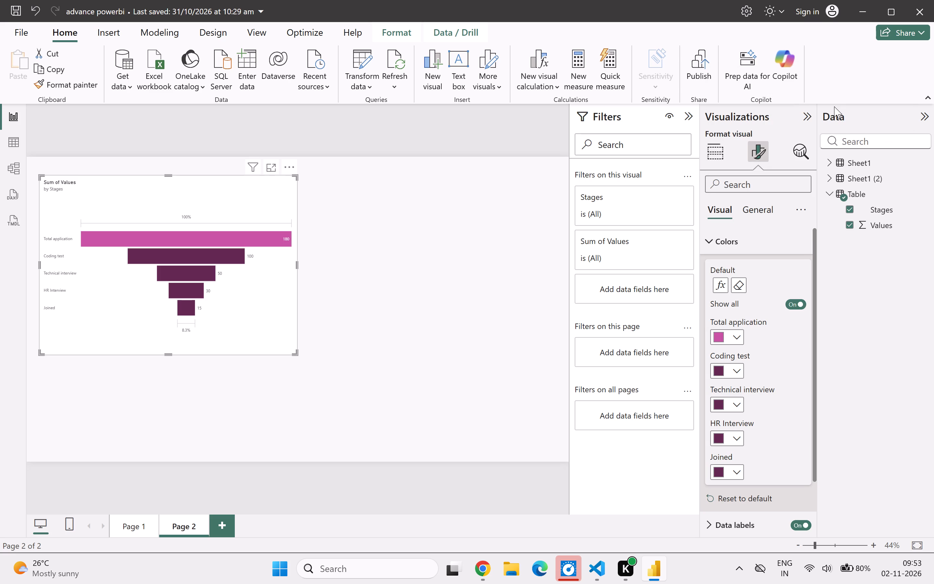
left_click(735, 374)
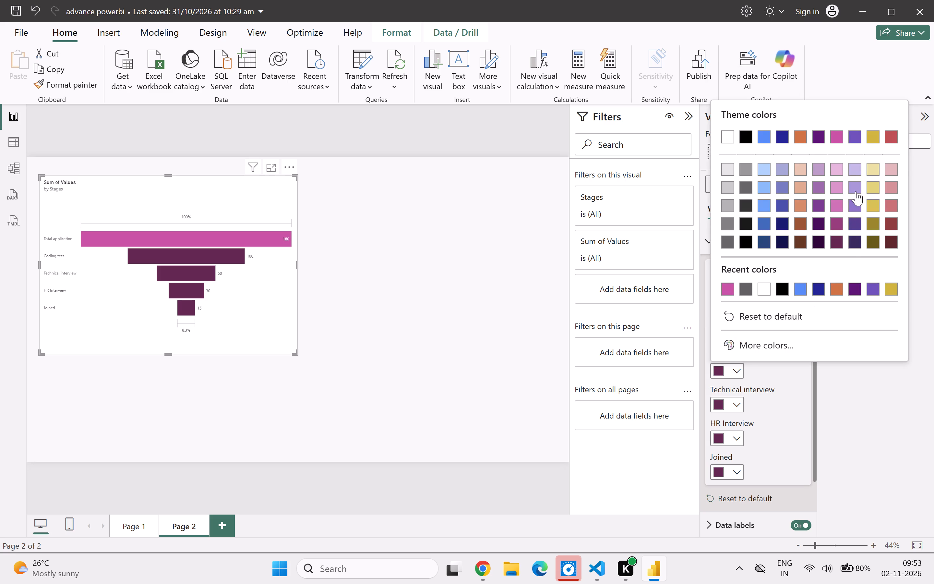
left_click(857, 188)
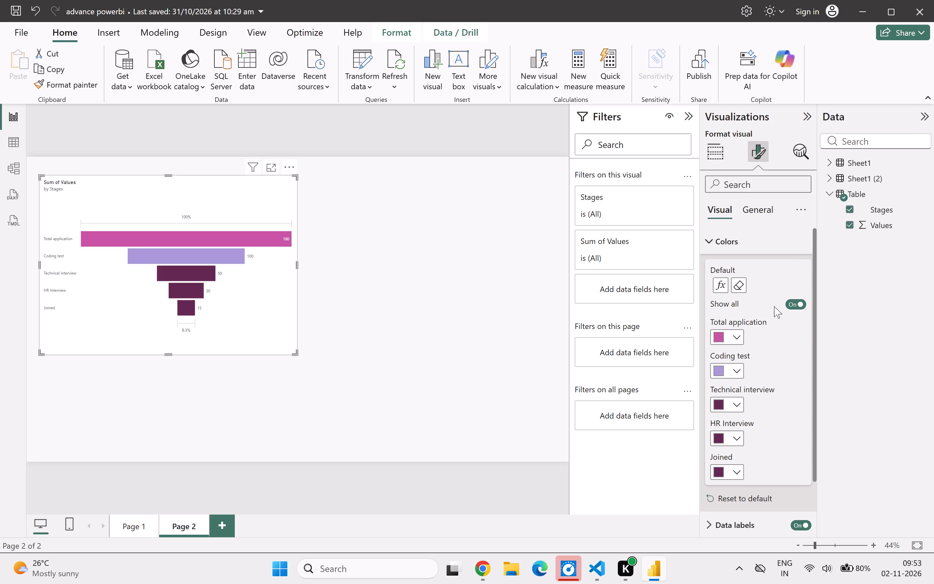
Color the funnel's Technical interview bar golden yellow and its HR Interview bar dark red.
left_click(738, 409)
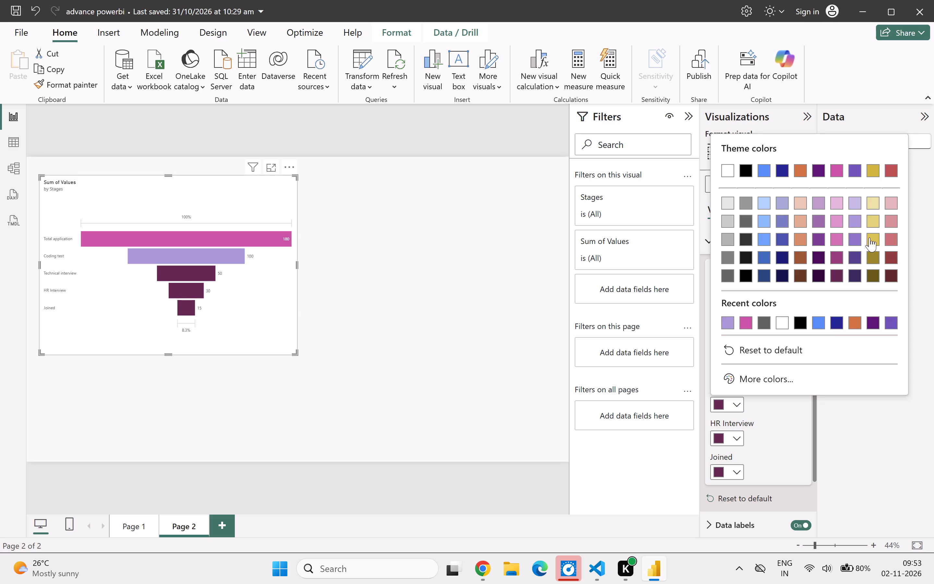
left_click(870, 235)
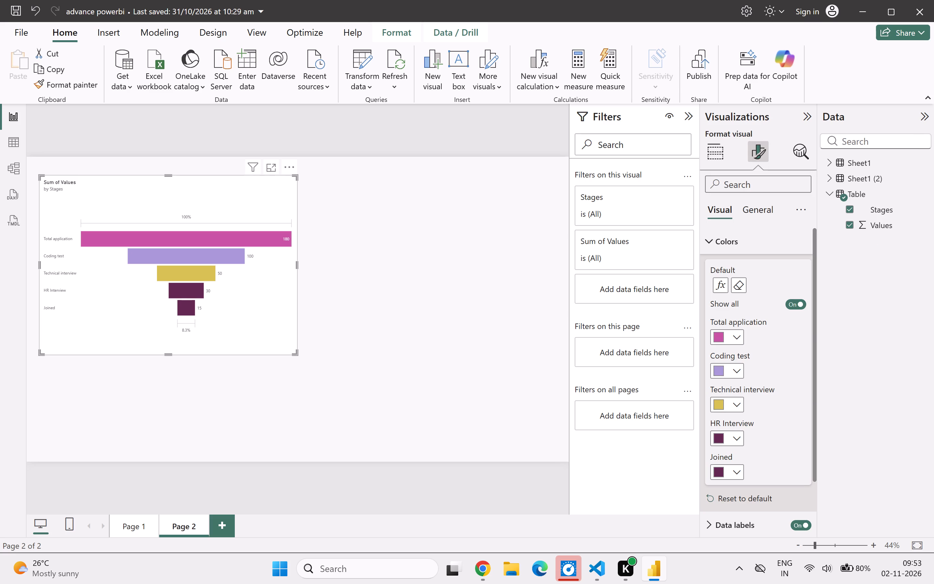
left_click(735, 437)
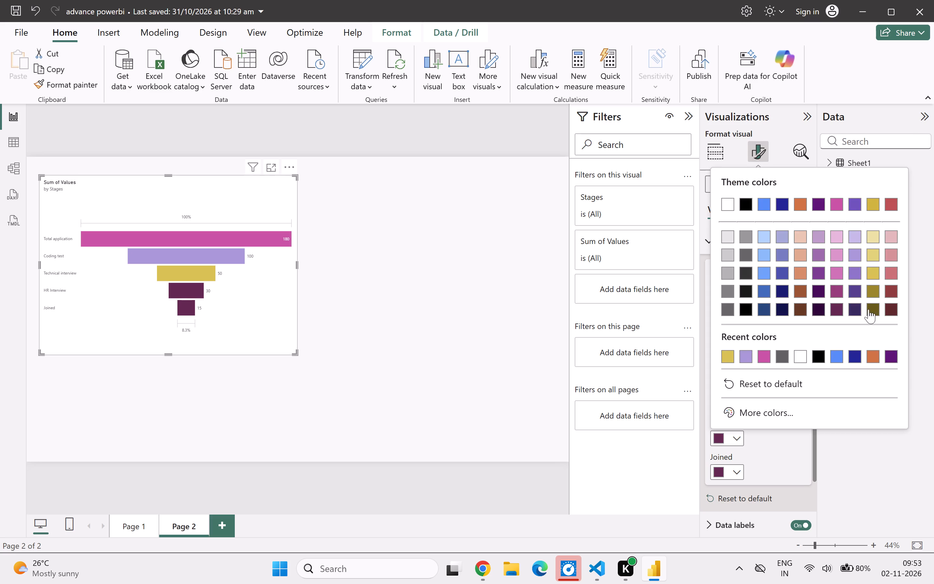
left_click(894, 293)
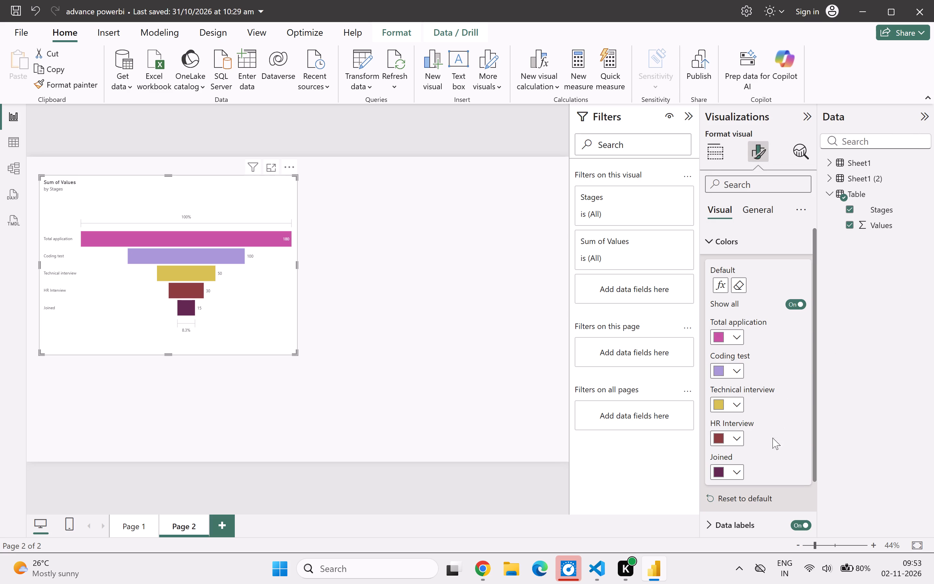
Try dark gray for the funnel's Joined bar, ending on the blue theme color.
left_click(736, 470)
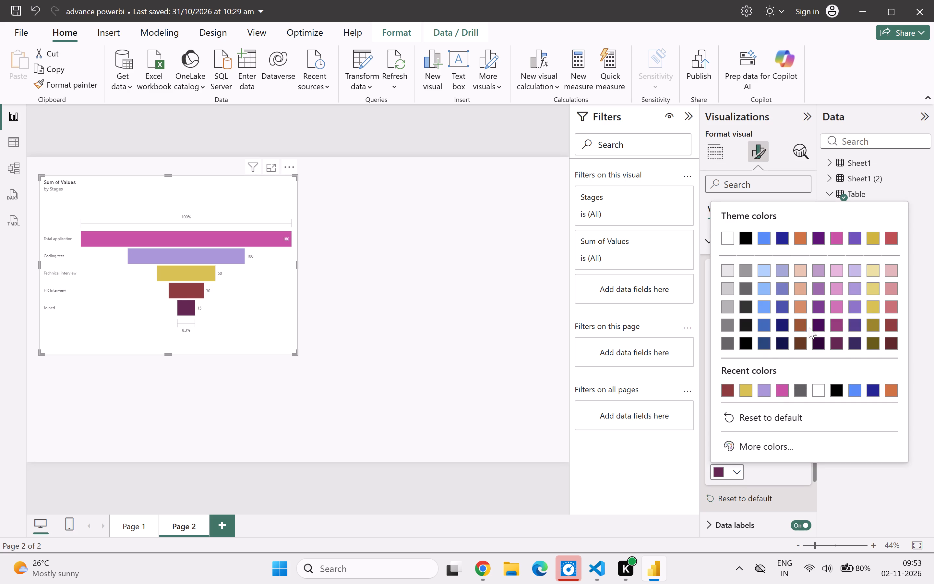
left_click(803, 385)
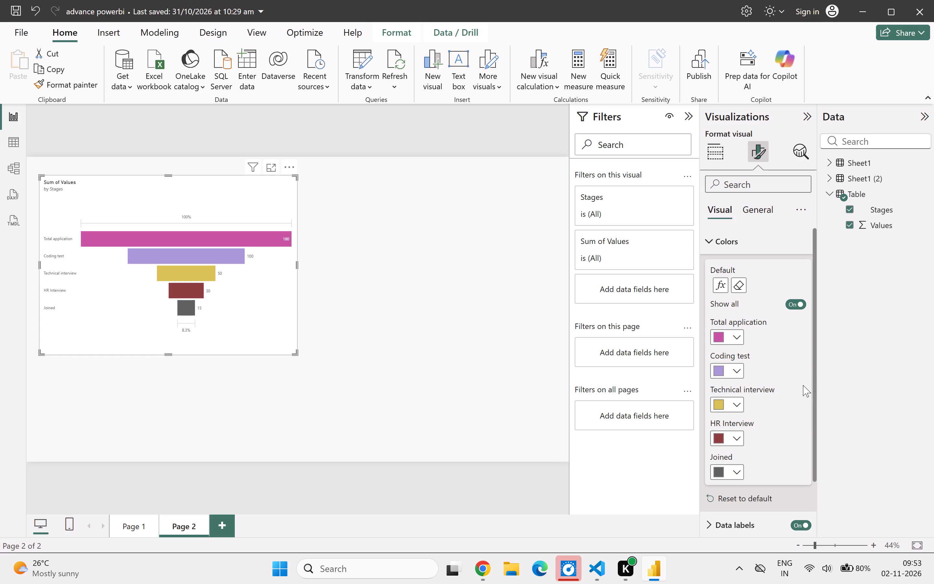
scroll(748, 433, "down", 2)
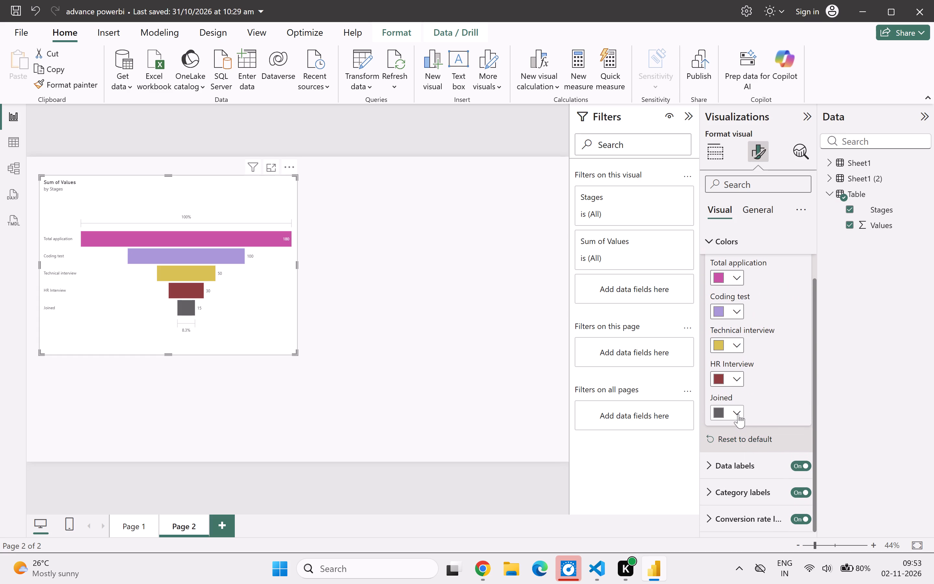
left_click(738, 414)
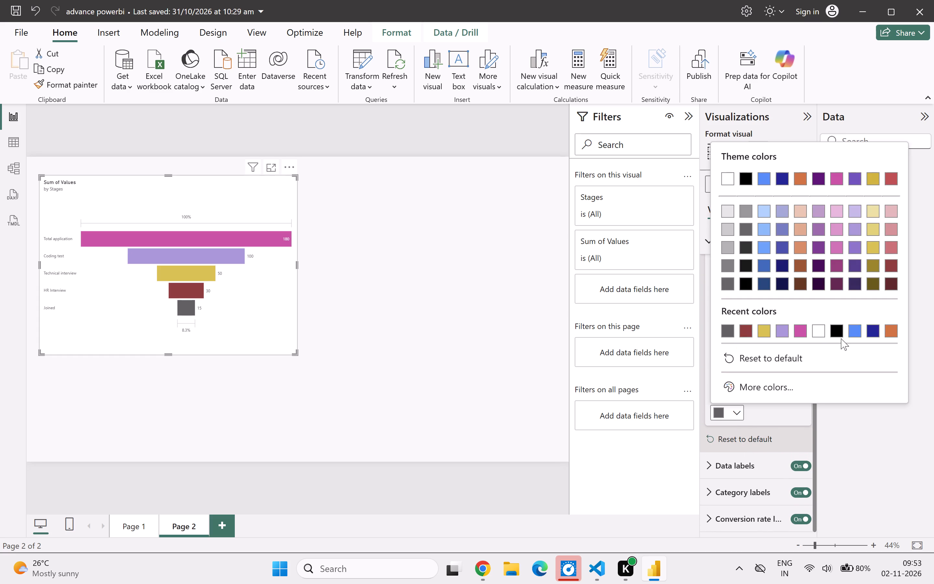
left_click(851, 332)
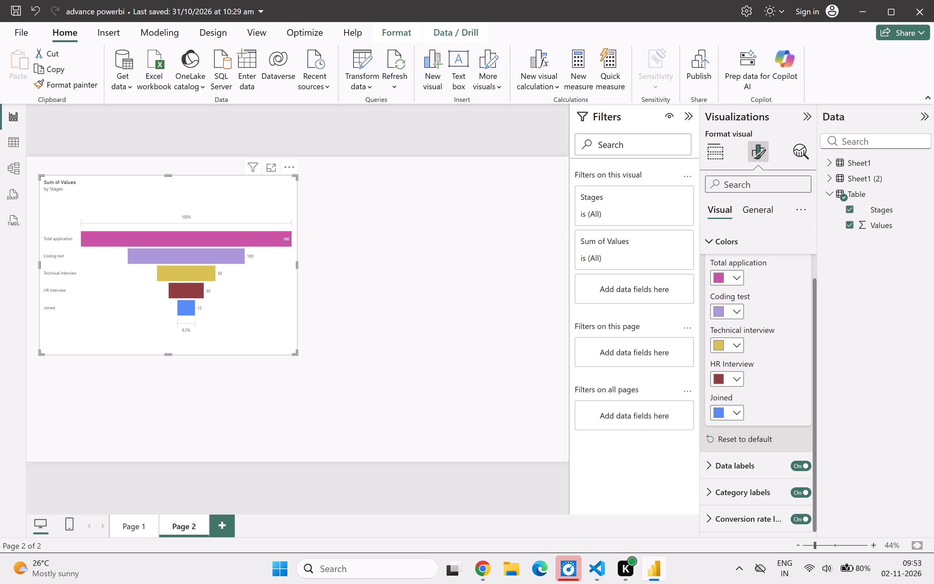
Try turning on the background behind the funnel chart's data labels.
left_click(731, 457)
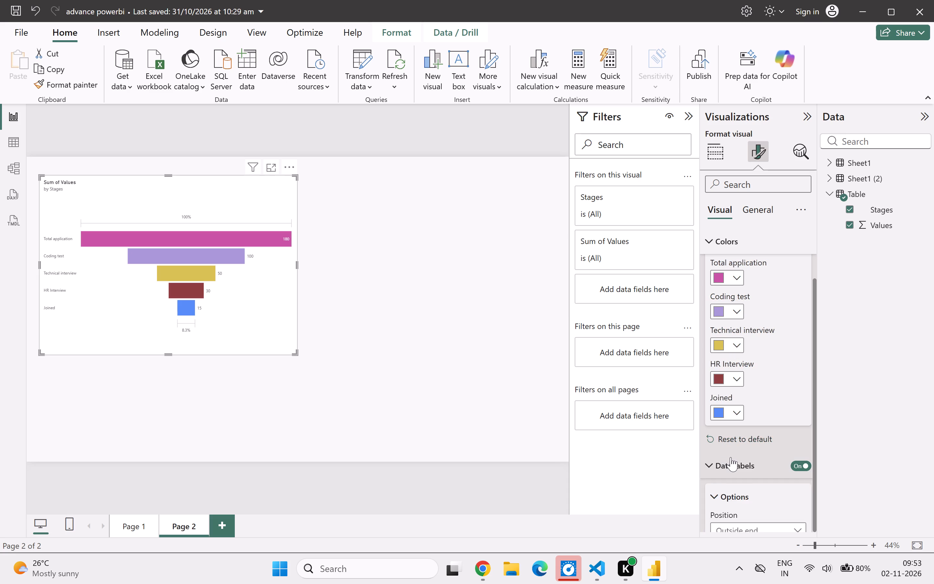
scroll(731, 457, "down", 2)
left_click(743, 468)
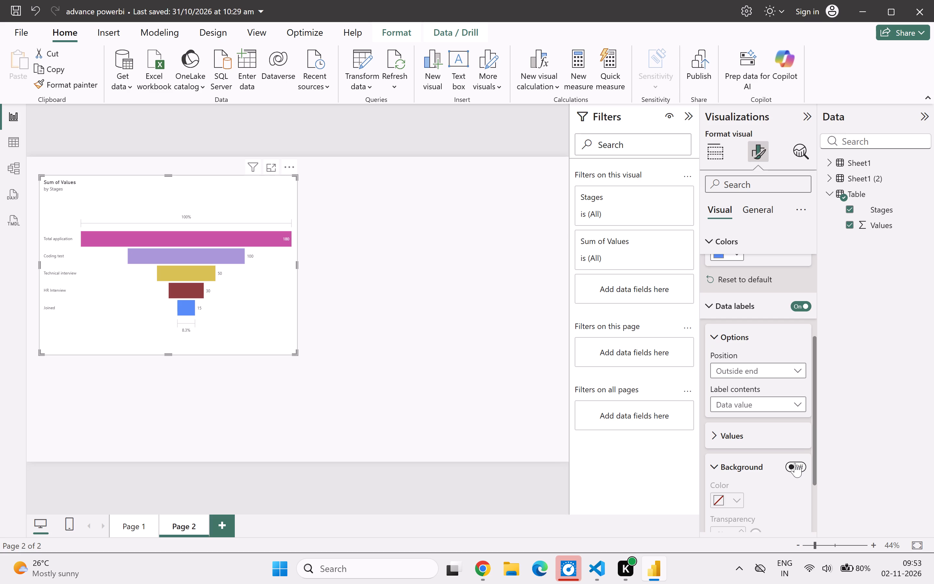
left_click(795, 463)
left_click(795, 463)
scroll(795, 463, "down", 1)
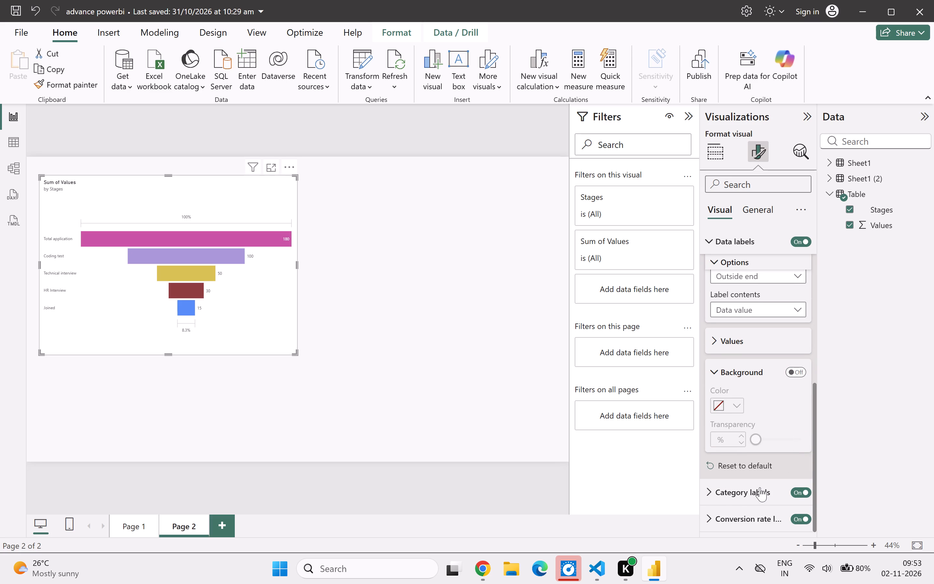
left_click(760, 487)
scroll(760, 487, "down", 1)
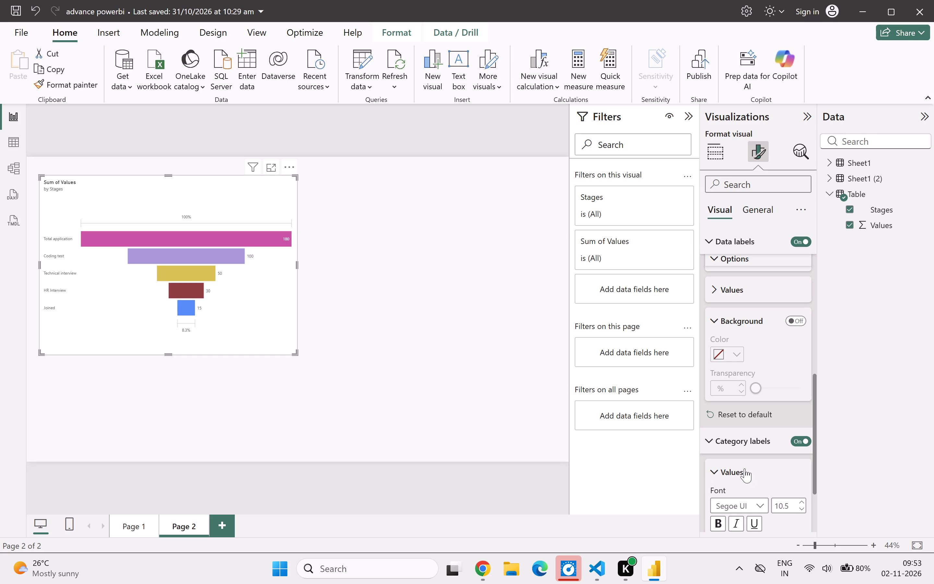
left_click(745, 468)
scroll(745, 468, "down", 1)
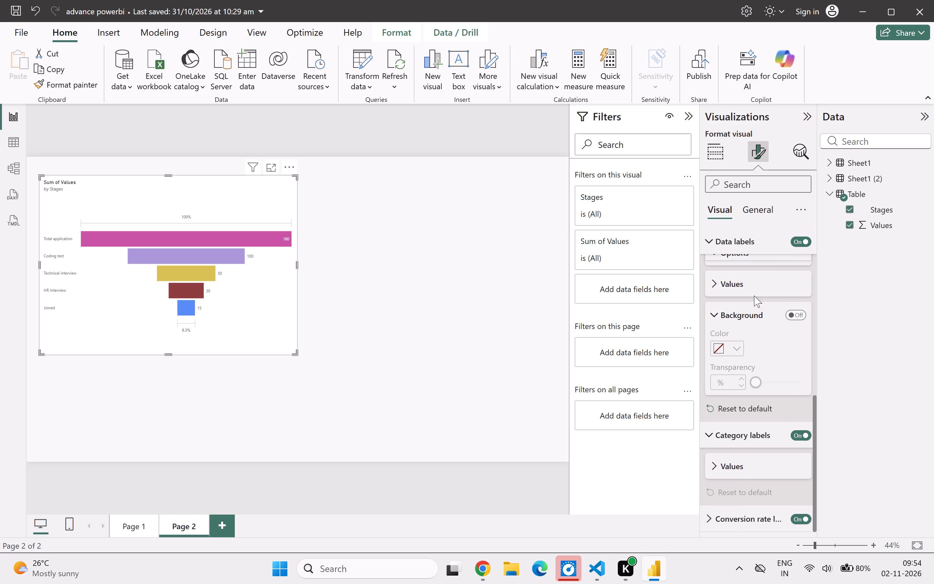
Center the funnel chart's title and its subtitle horizontally.
left_click(750, 213)
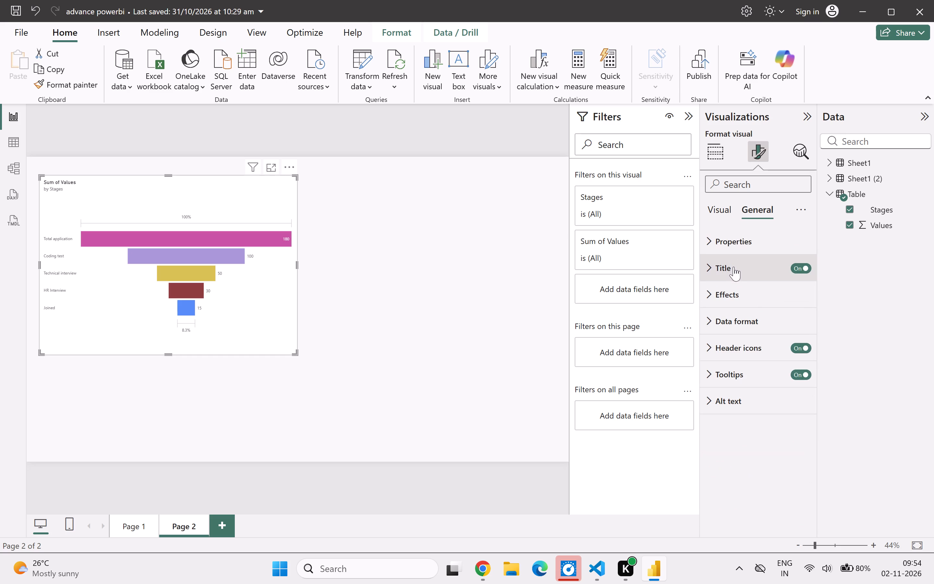
left_click(734, 267)
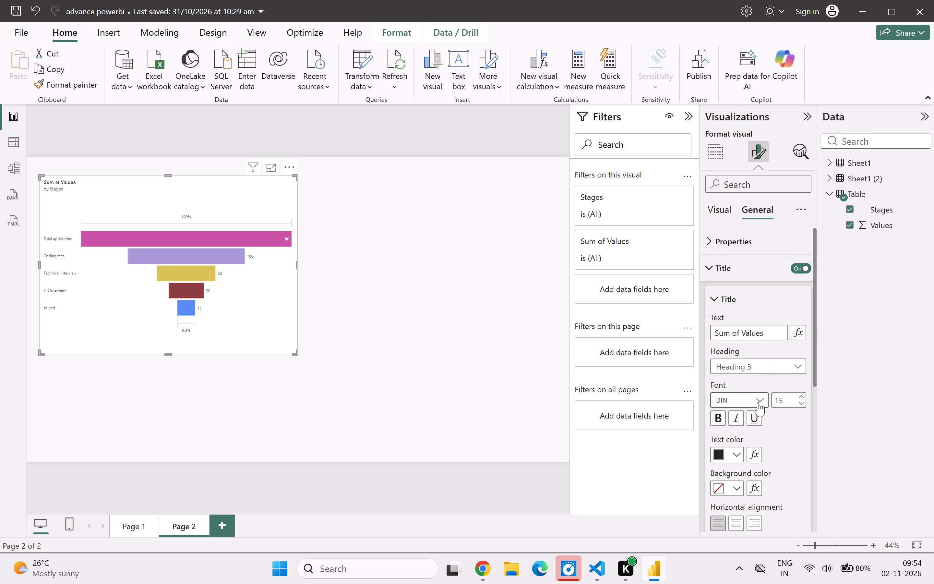
scroll(724, 456, "down", 1)
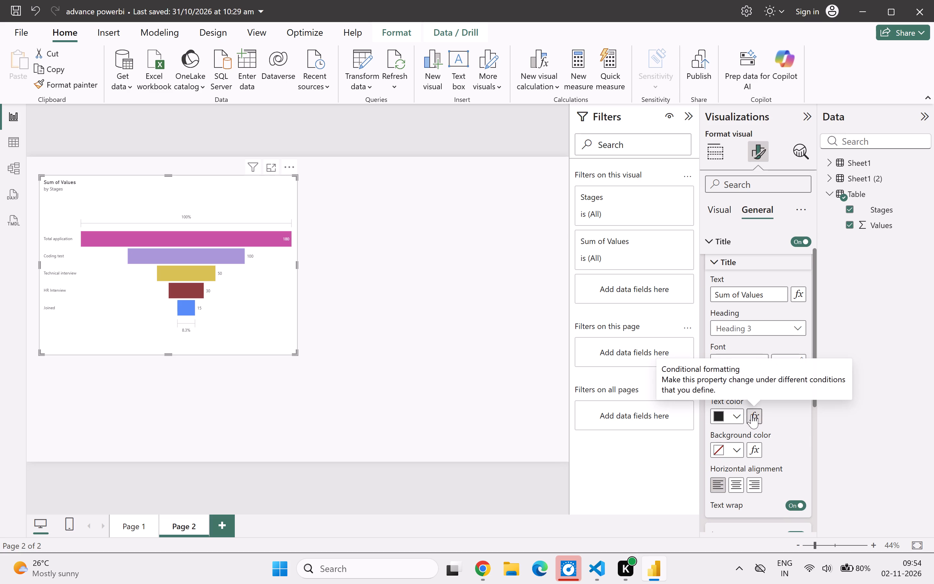
scroll(772, 447, "down", 2)
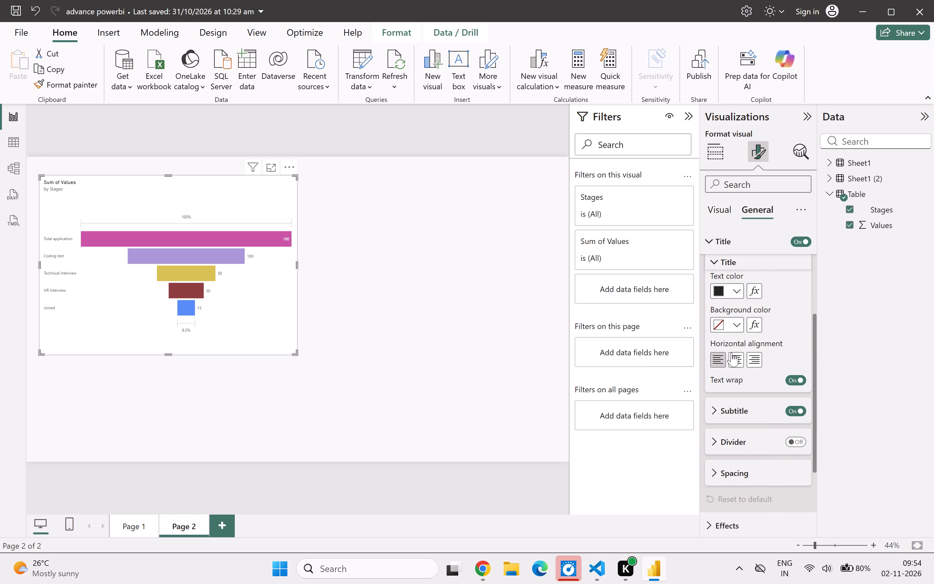
left_click(735, 357)
left_click(736, 361)
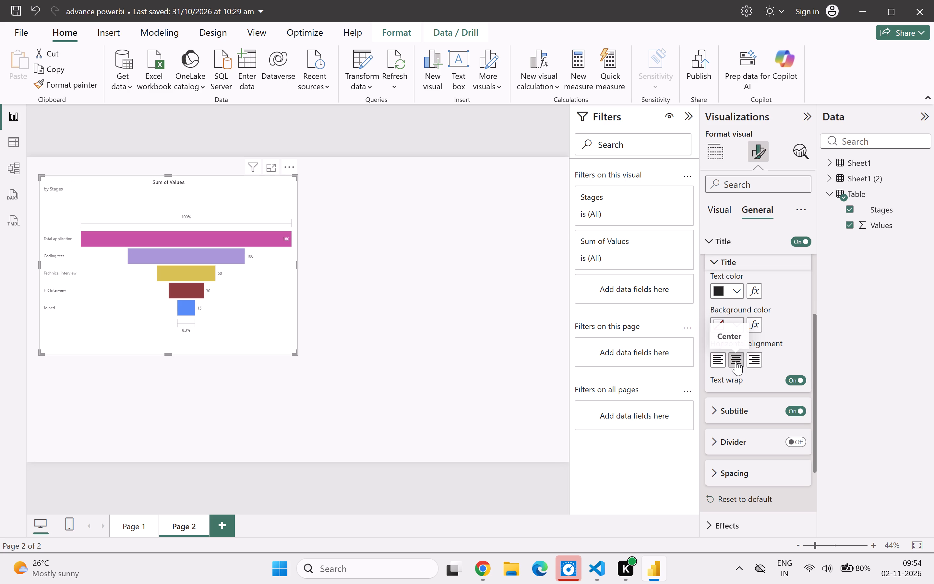
left_click(731, 404)
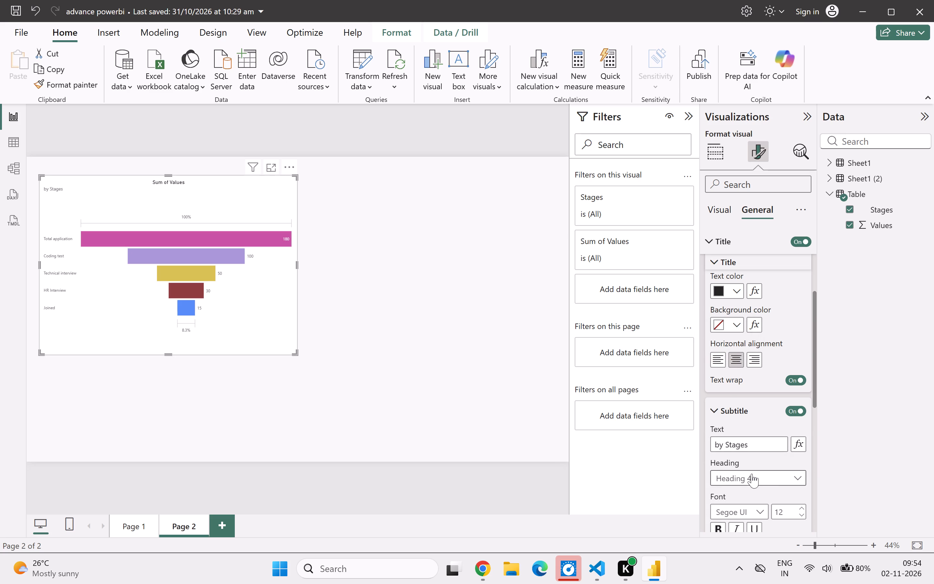
scroll(752, 474, "down", 2)
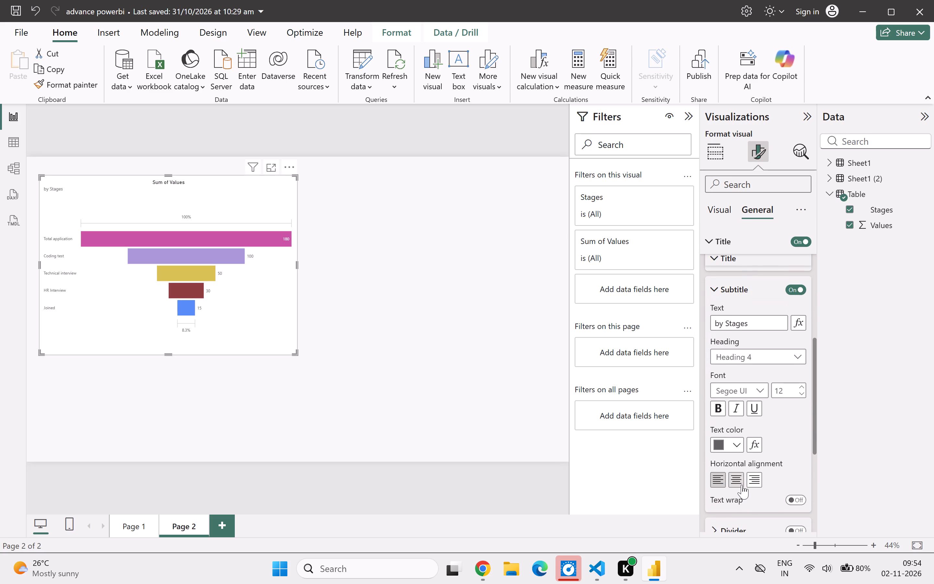
left_click(739, 480)
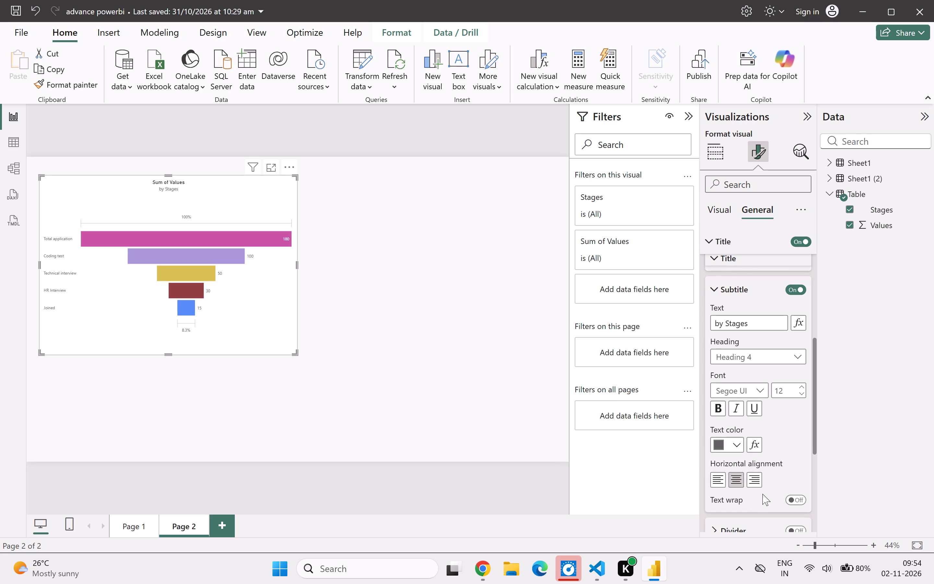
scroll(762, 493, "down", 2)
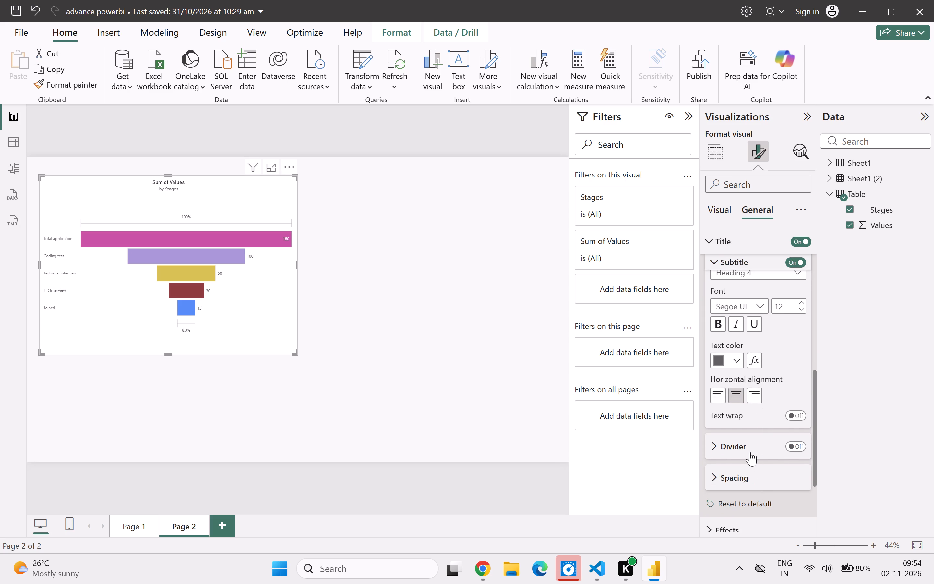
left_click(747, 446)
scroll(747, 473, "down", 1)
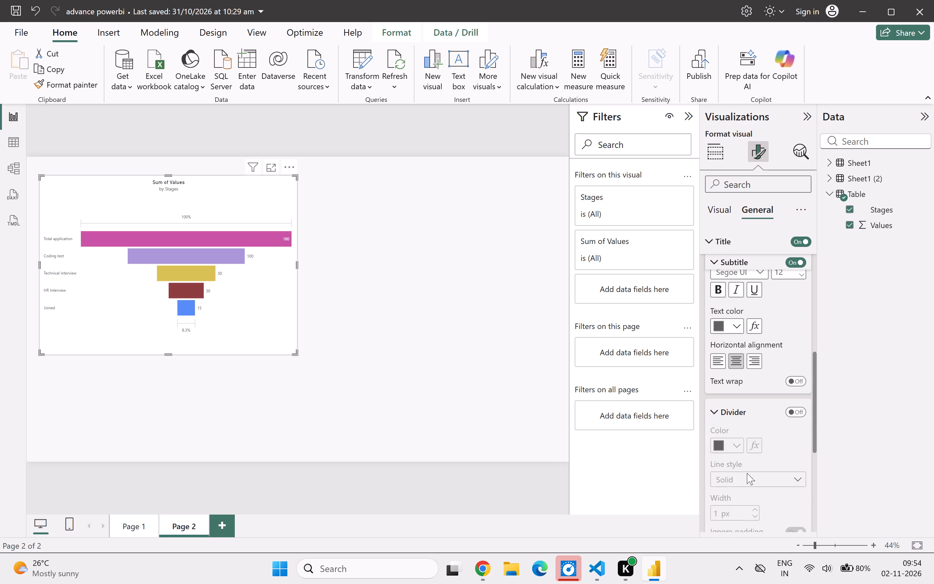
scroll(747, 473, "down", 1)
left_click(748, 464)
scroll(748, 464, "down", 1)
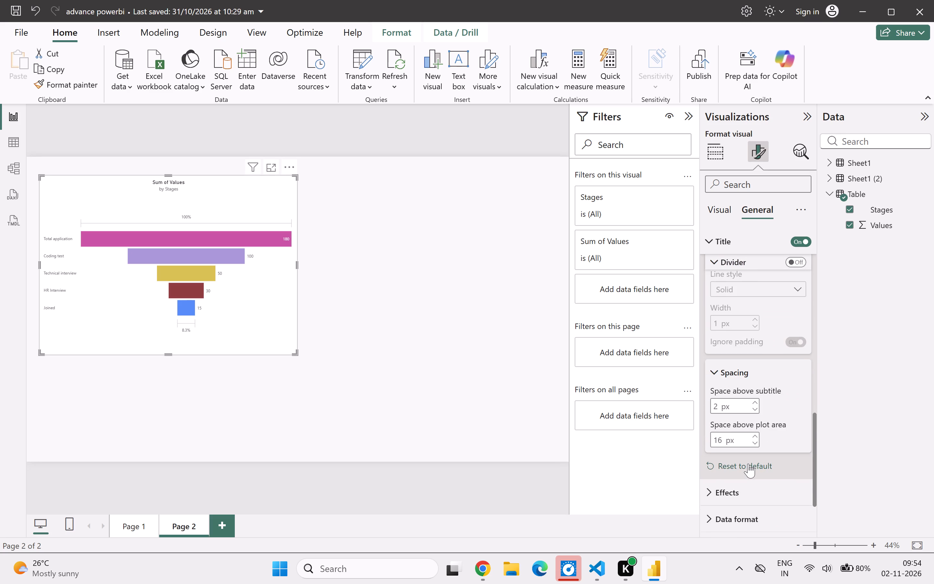
Turn on the shadow effect for the funnel chart.
scroll(748, 464, "down", 1)
left_click(745, 493)
scroll(745, 493, "down", 1)
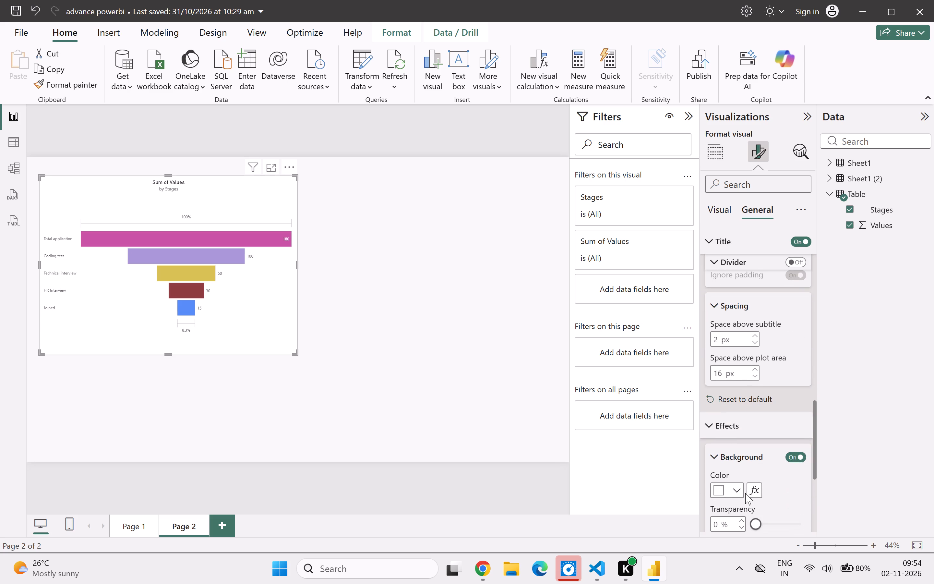
scroll(763, 506, "down", 1)
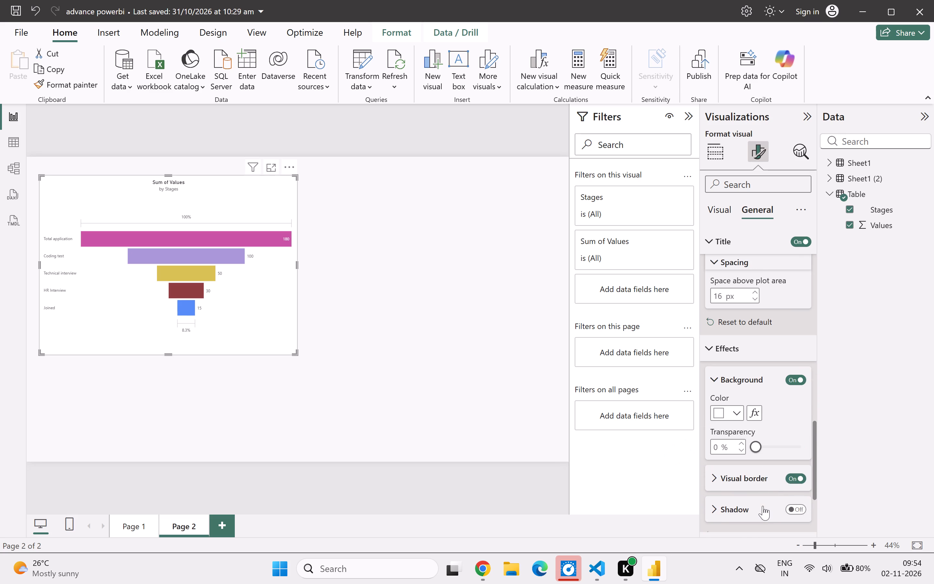
left_click_drag(762, 486, 796, 508)
left_click(796, 508)
Color the funnel chart's visual border black and increase its corner rounding by 4 px.
left_click(767, 484)
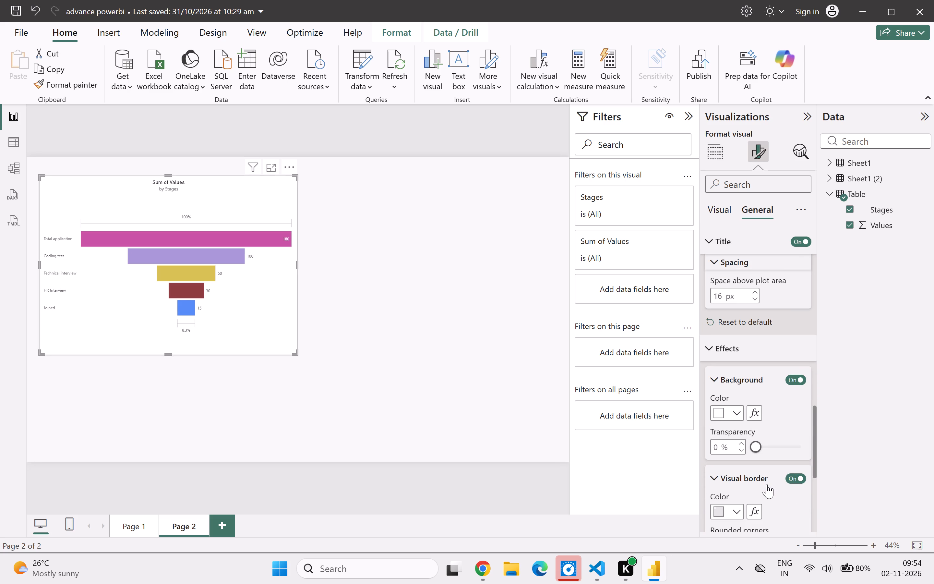
scroll(764, 488, "down", 2)
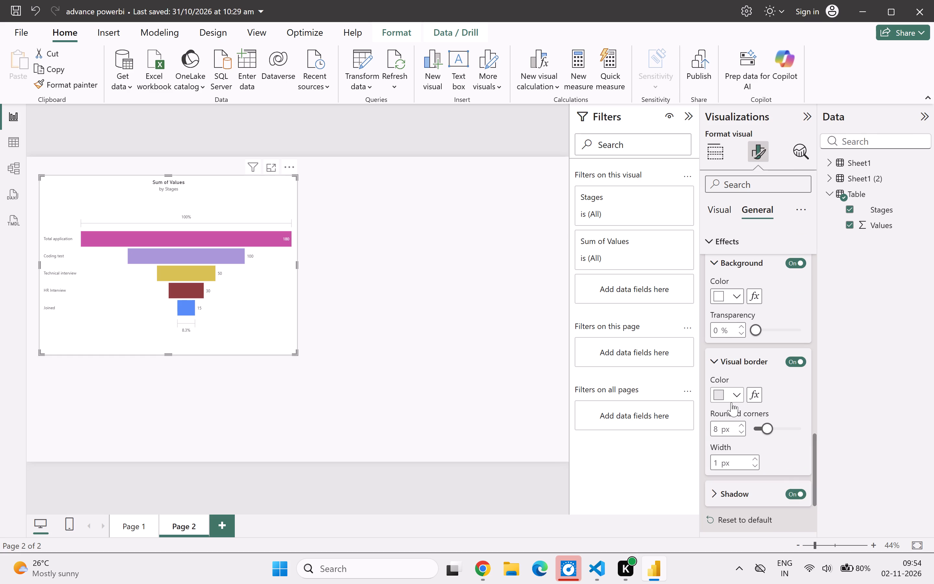
left_click(731, 402)
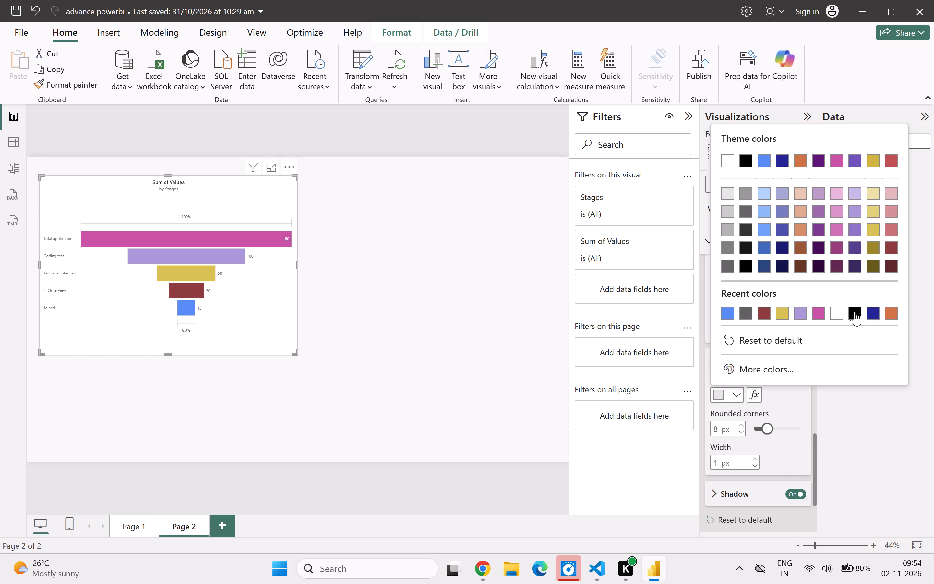
left_click(855, 312)
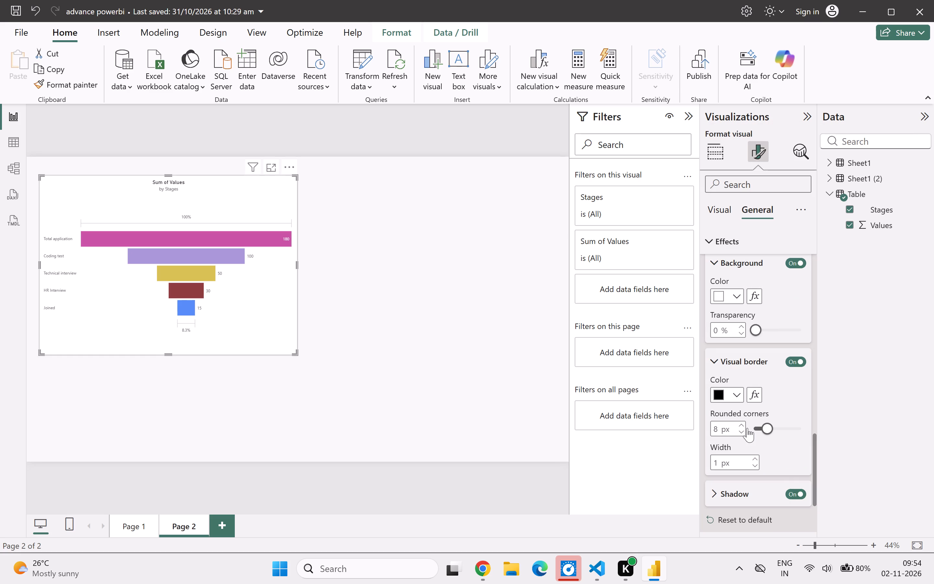
left_click(771, 428)
key("Right")
key("Right")
key("Right")
key("Right")
left_click(526, 398)
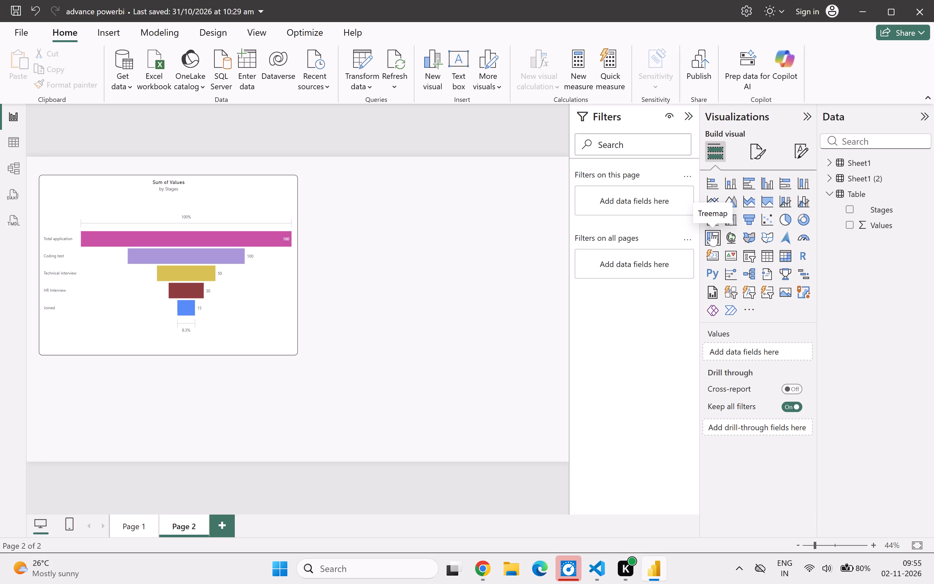
Add an empty treemap visual to Page 2 and place it beside the funnel chart, against the page's right edge.
left_click(418, 210)
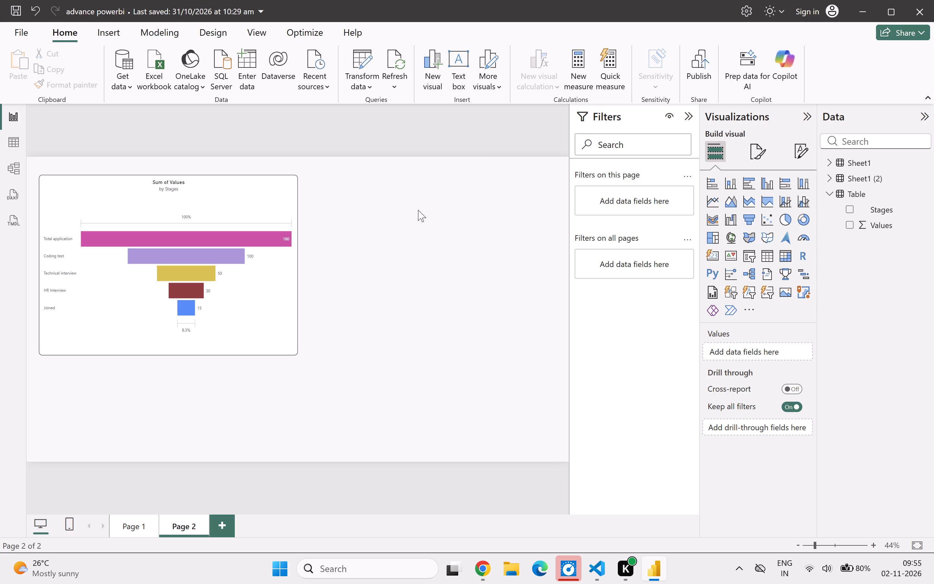
left_click(708, 238)
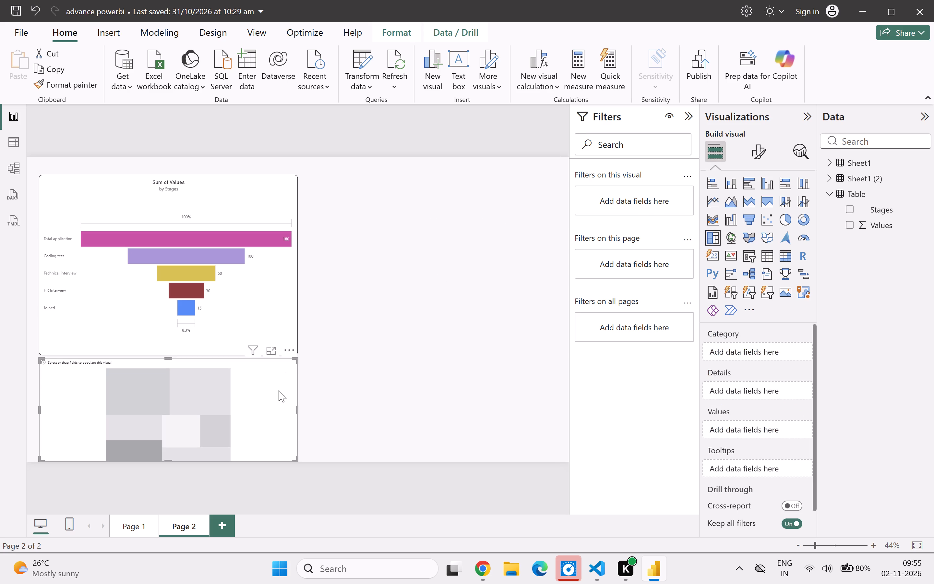
left_click_drag(279, 390, 539, 240)
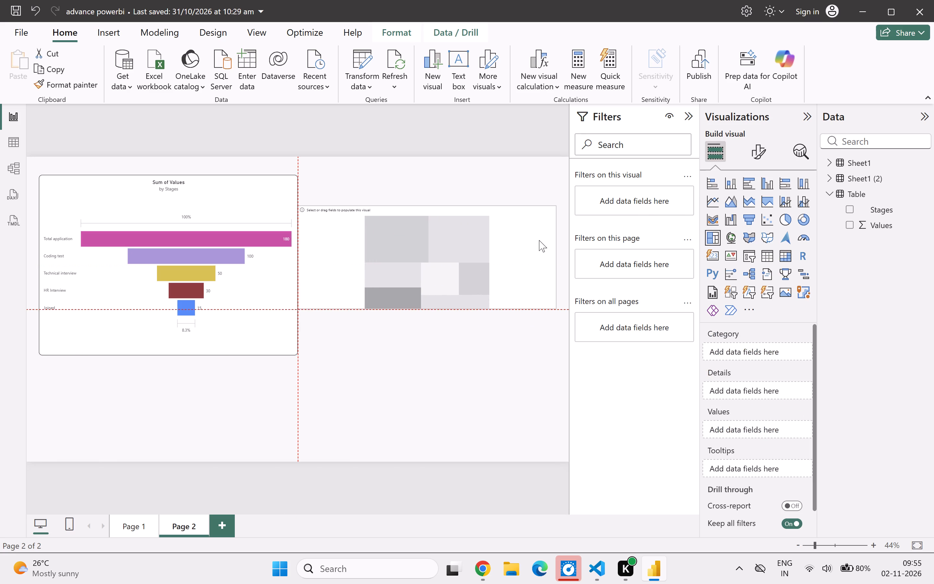
left_click_drag(539, 240, 583, 233)
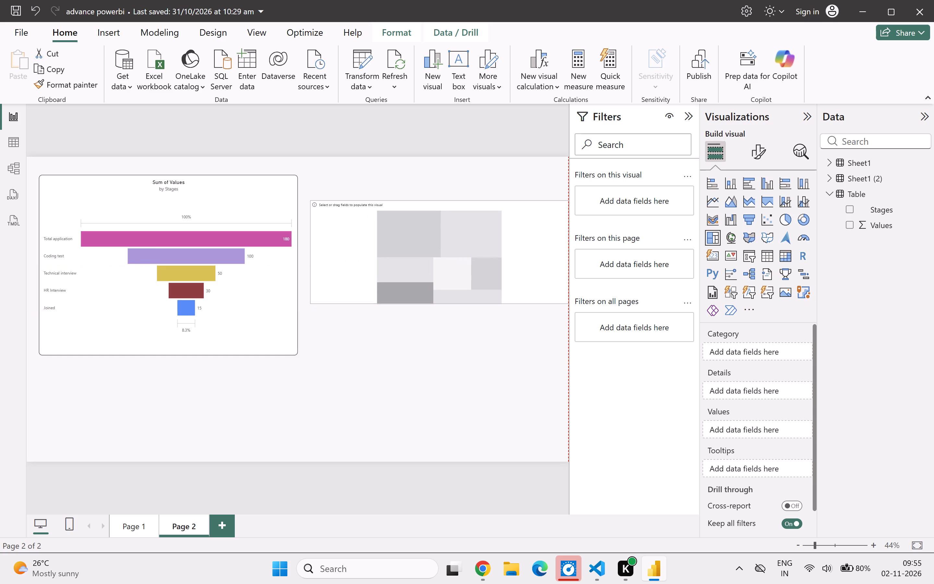
left_click_drag(583, 233, 559, 233)
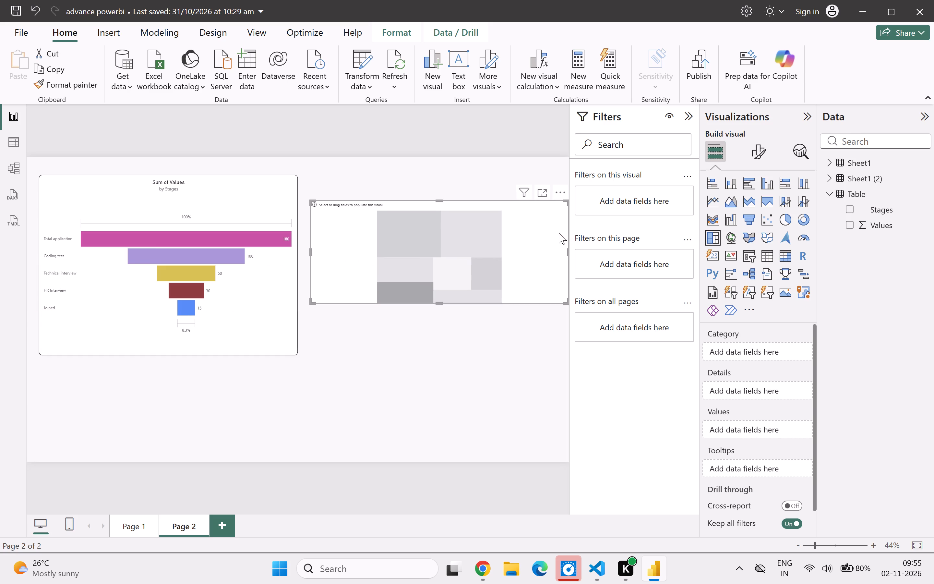
double_click(560, 299)
left_click_drag(562, 300, 549, 297)
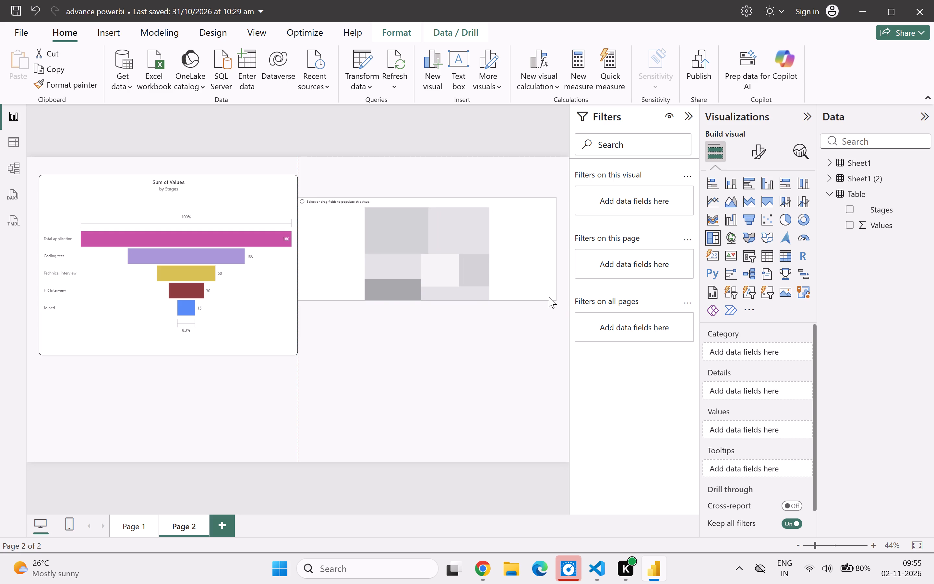
left_click_drag(549, 297, 558, 296)
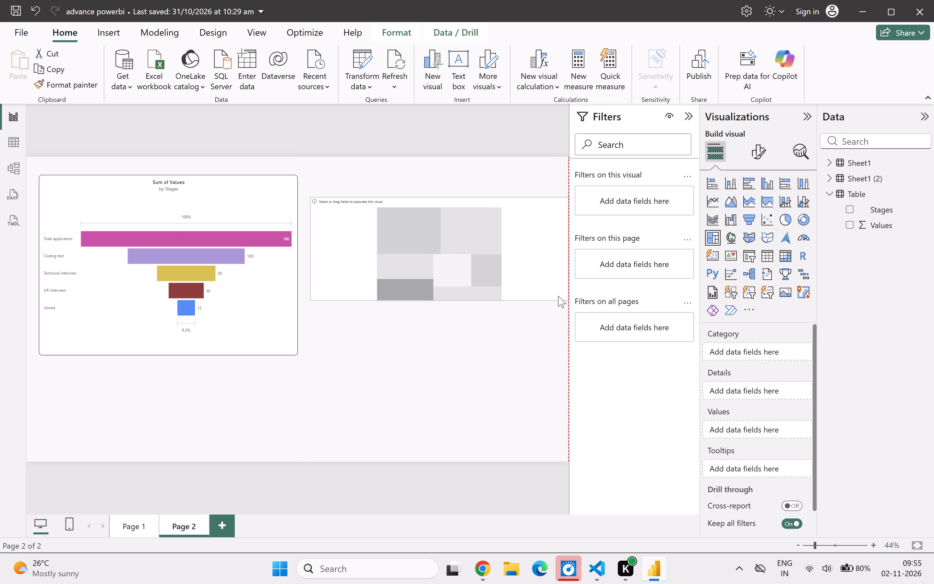
left_click_drag(558, 296, 560, 295)
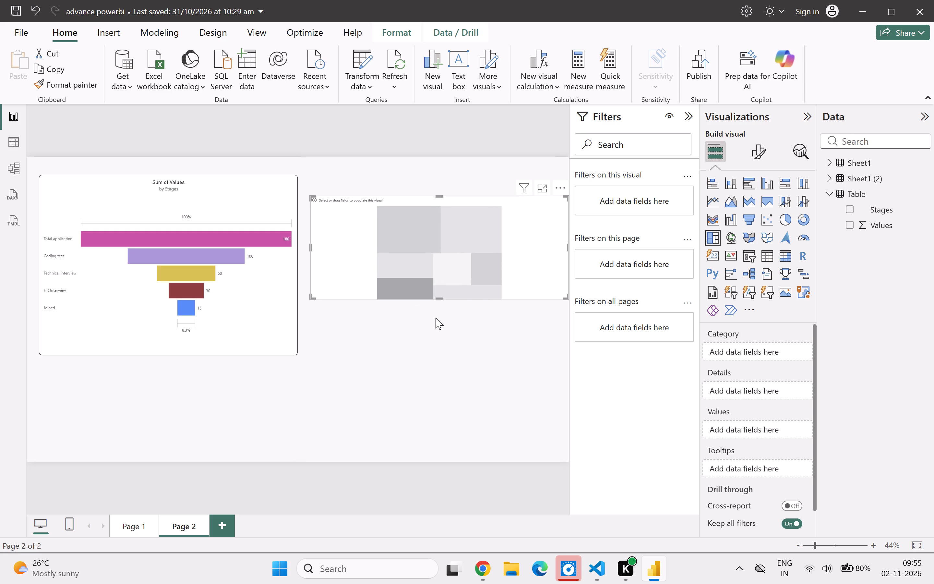
Enlarge the empty treemap and reposition it so its top and bottom edges line up with the funnel chart's.
left_click_drag(437, 294, 441, 317)
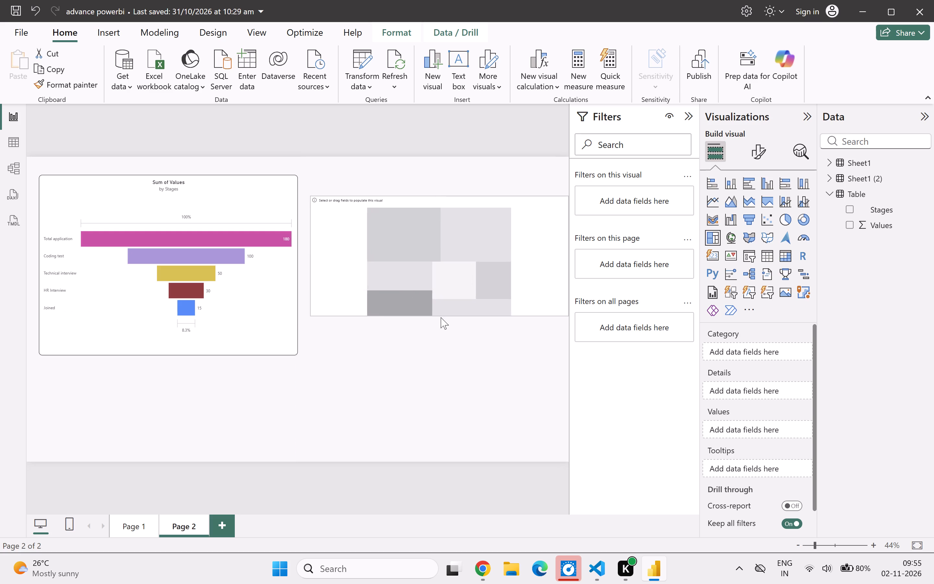
left_click_drag(441, 317, 414, 352)
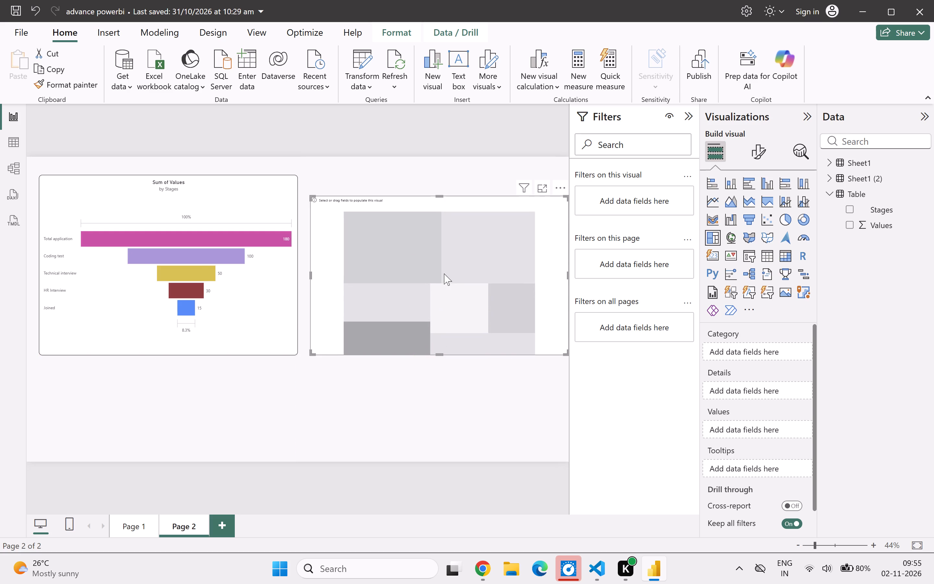
left_click_drag(444, 274, 435, 246)
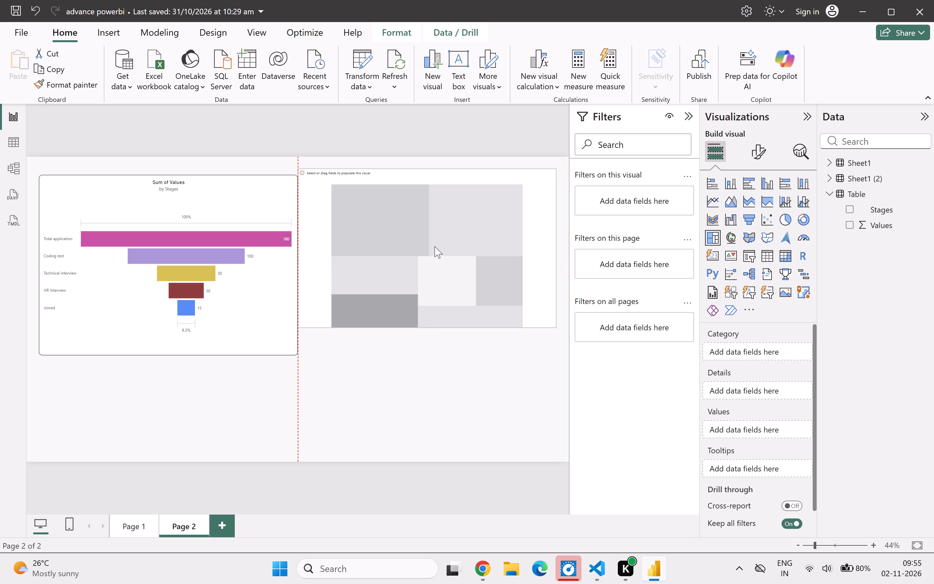
left_click_drag(435, 246, 436, 255)
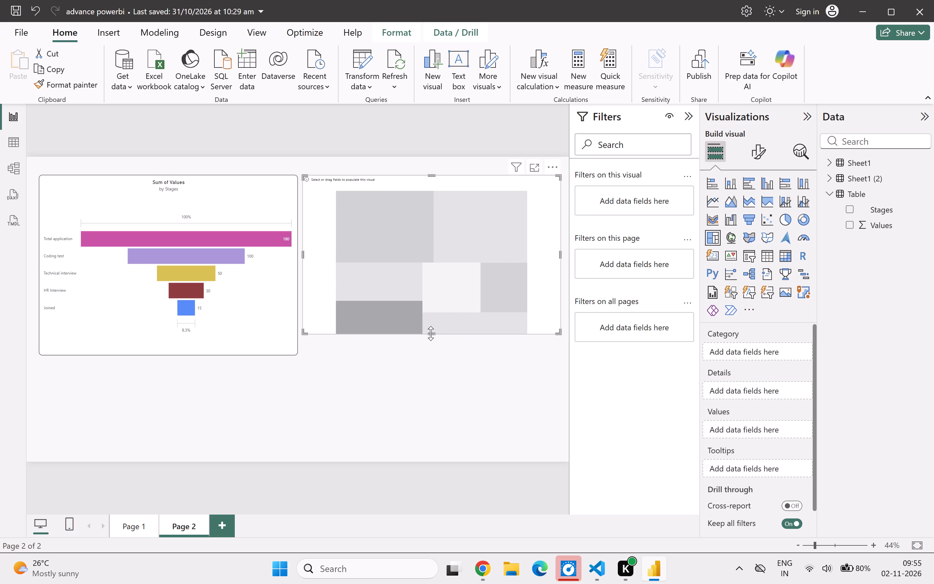
left_click_drag(431, 333, 431, 368)
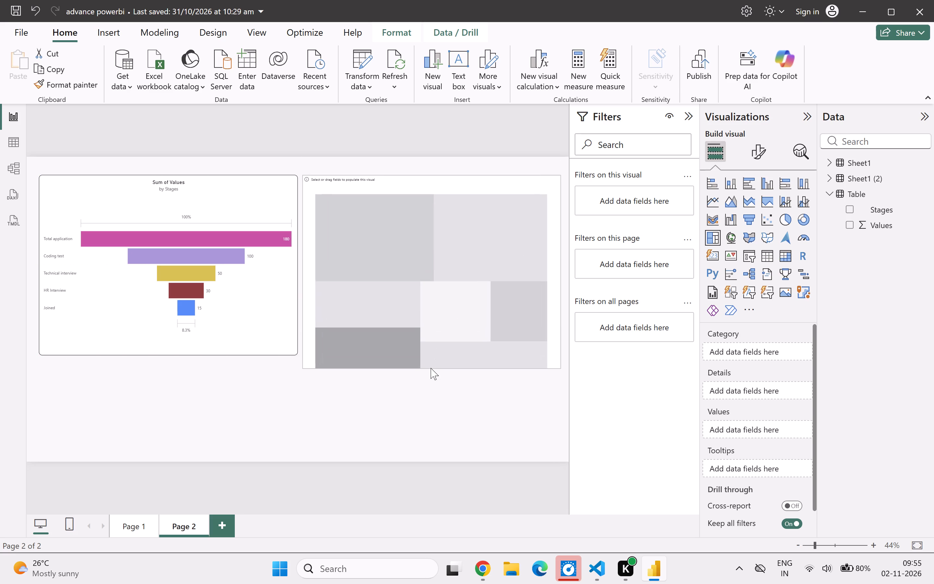
left_click_drag(431, 368, 432, 351)
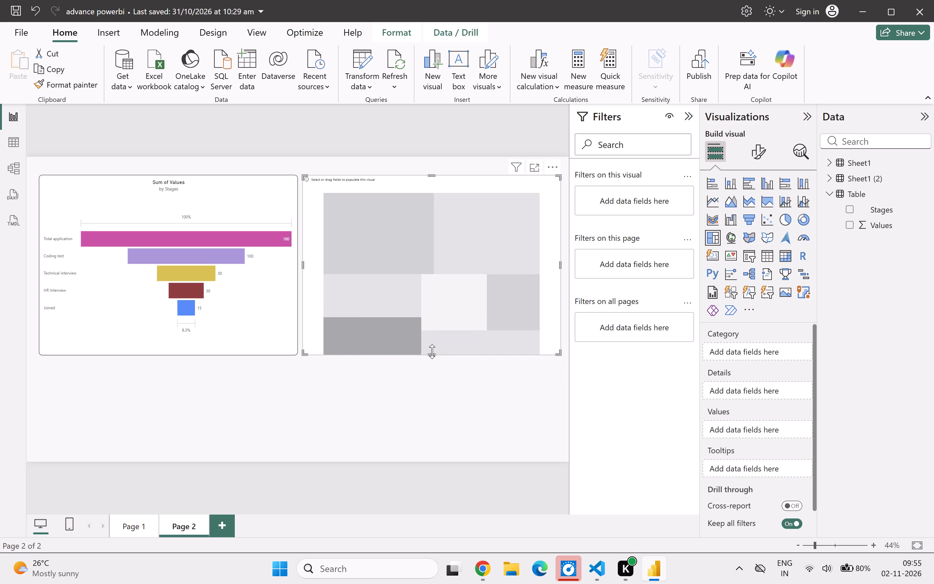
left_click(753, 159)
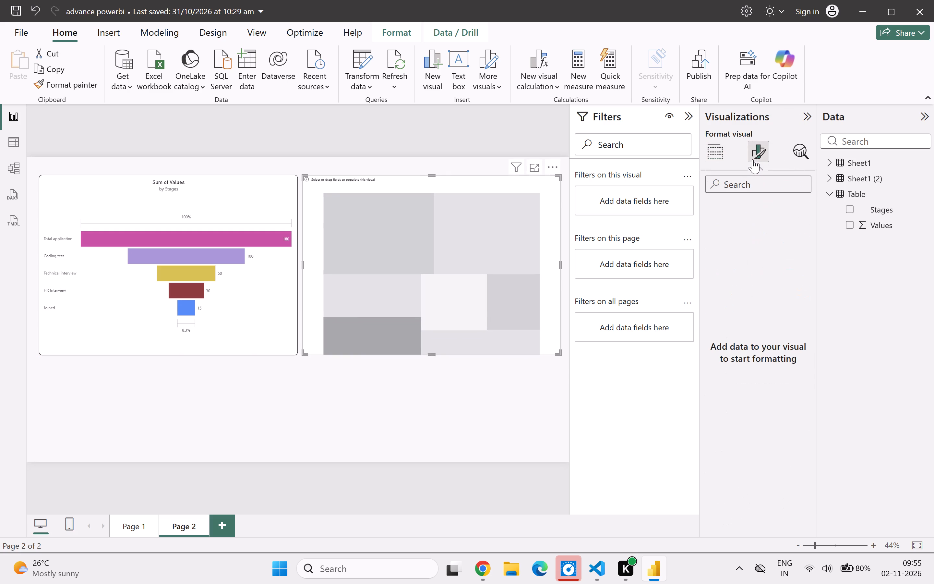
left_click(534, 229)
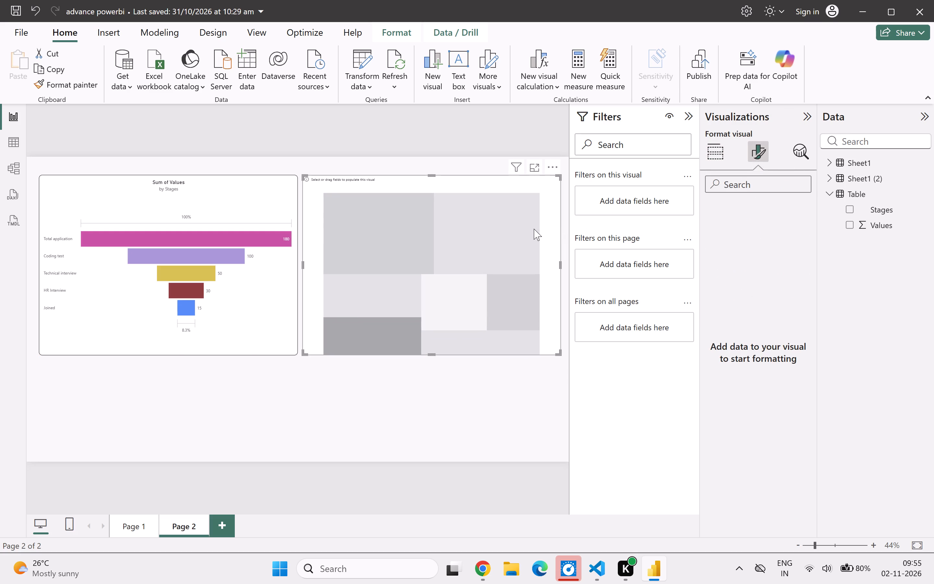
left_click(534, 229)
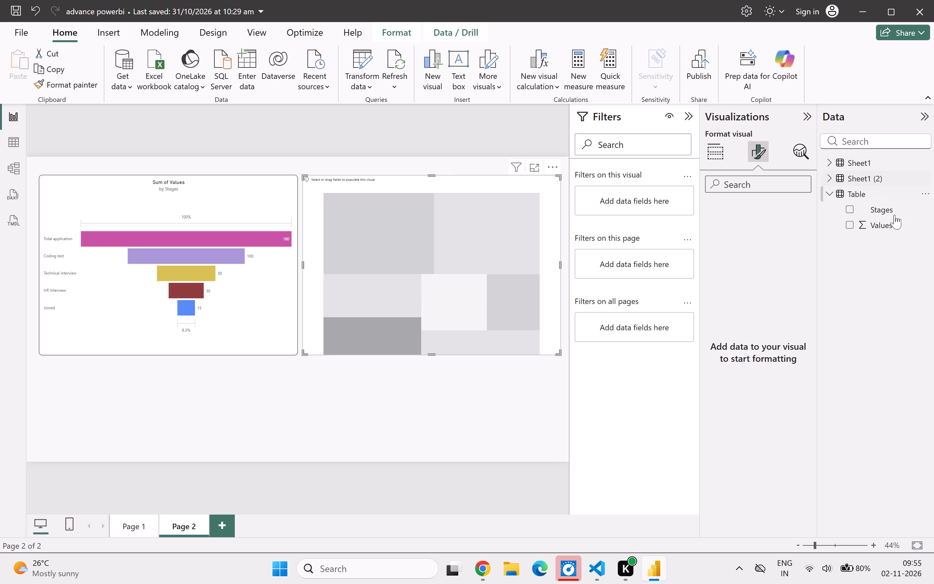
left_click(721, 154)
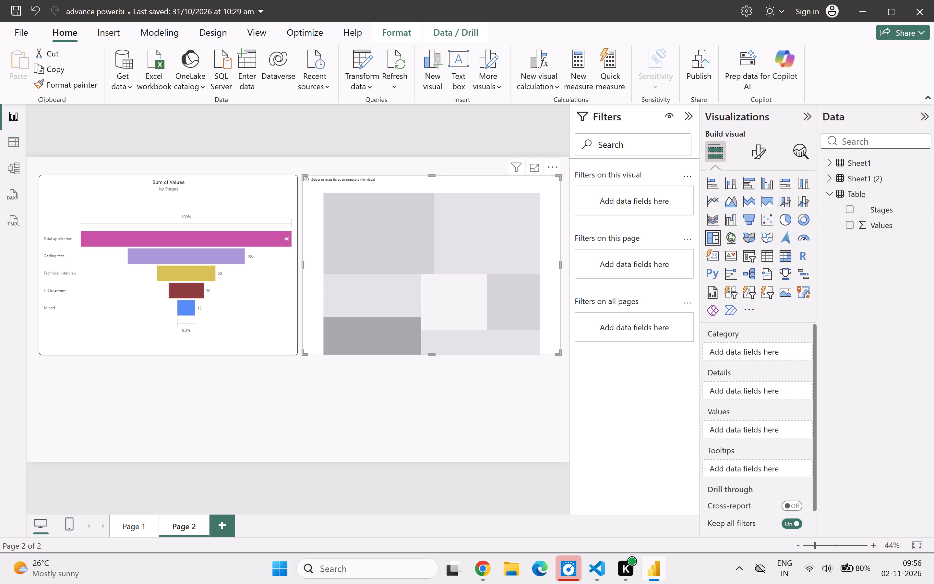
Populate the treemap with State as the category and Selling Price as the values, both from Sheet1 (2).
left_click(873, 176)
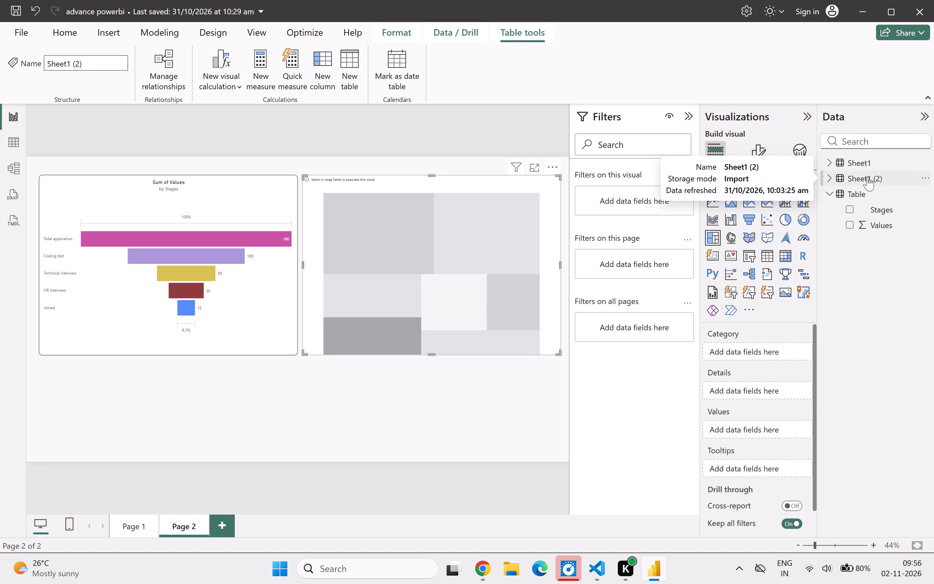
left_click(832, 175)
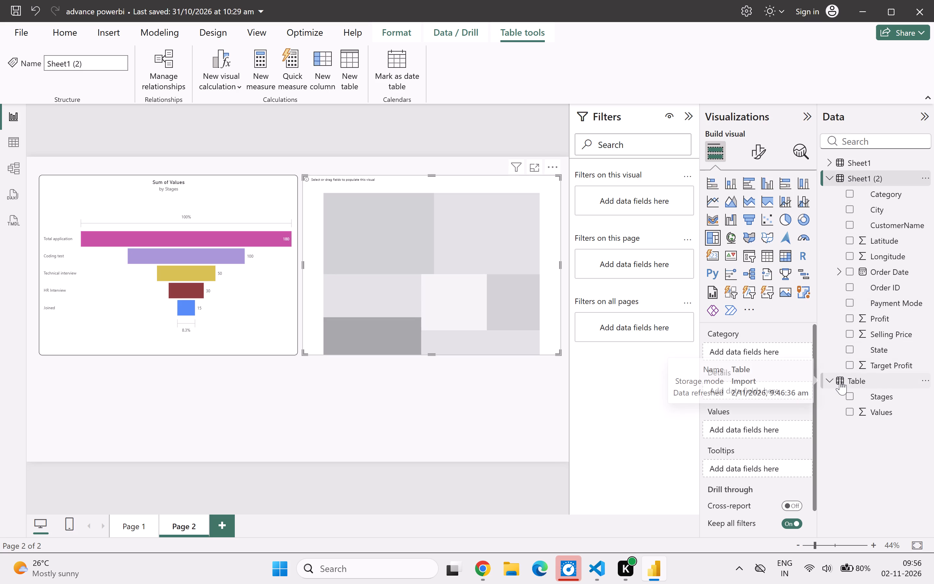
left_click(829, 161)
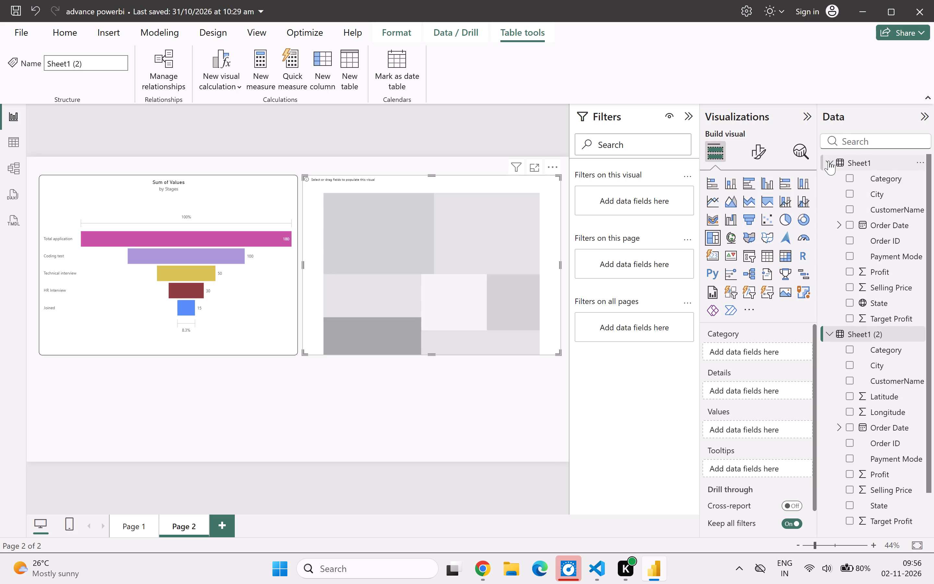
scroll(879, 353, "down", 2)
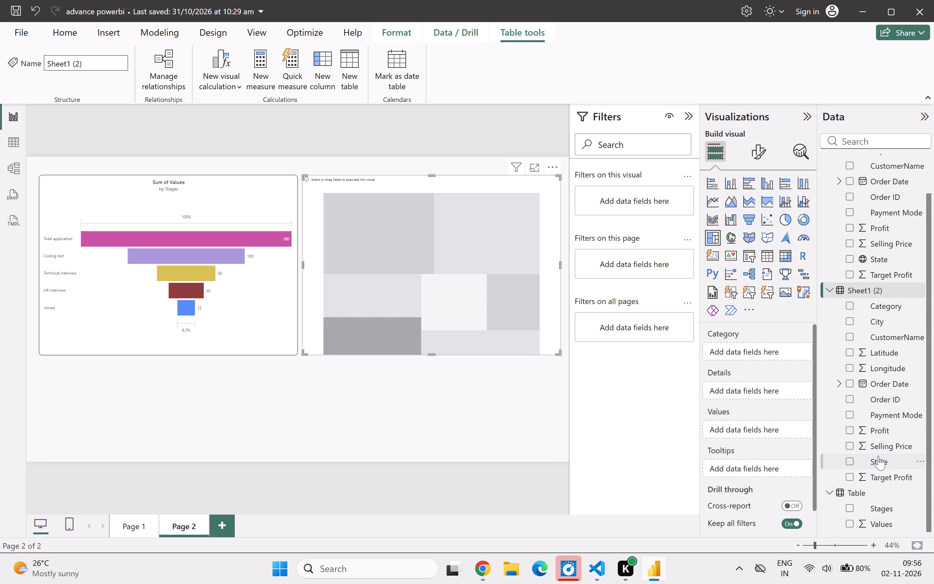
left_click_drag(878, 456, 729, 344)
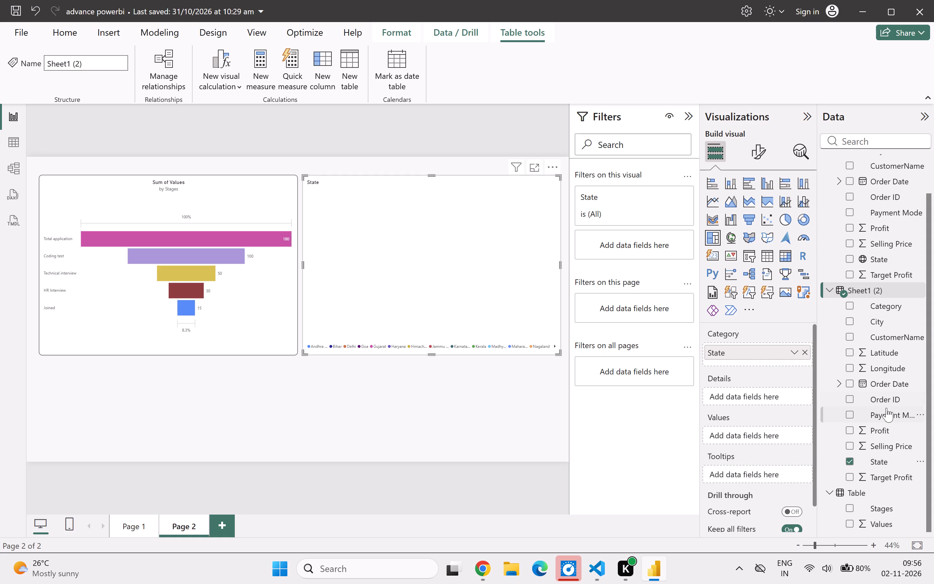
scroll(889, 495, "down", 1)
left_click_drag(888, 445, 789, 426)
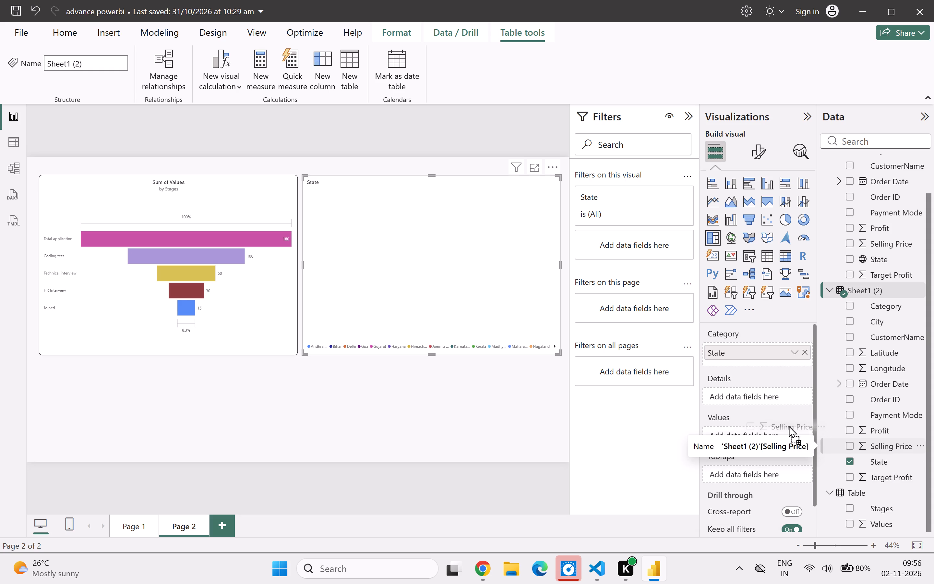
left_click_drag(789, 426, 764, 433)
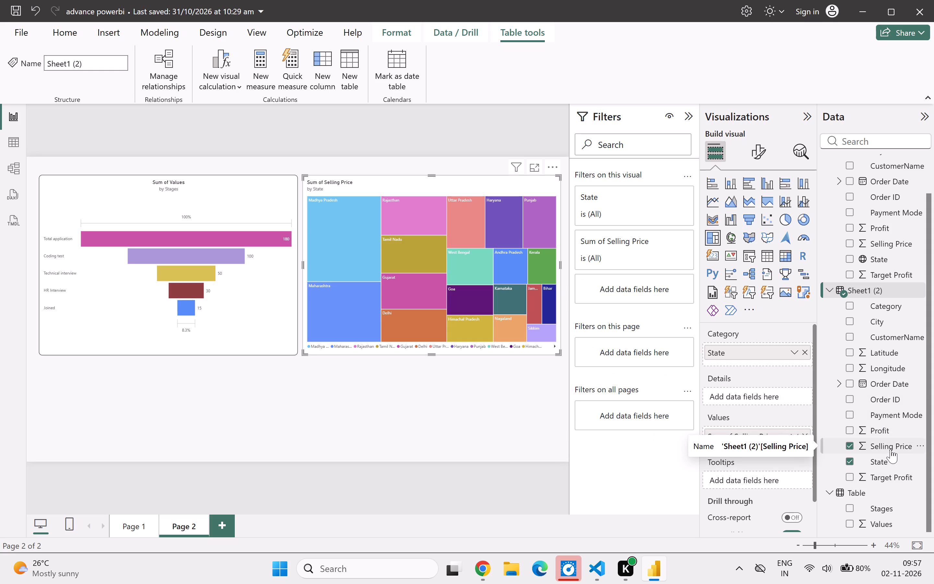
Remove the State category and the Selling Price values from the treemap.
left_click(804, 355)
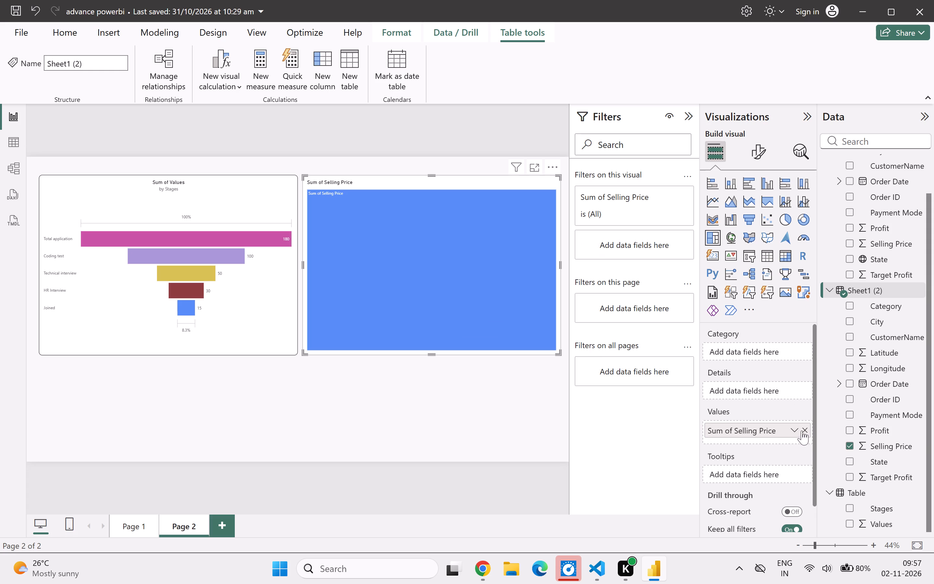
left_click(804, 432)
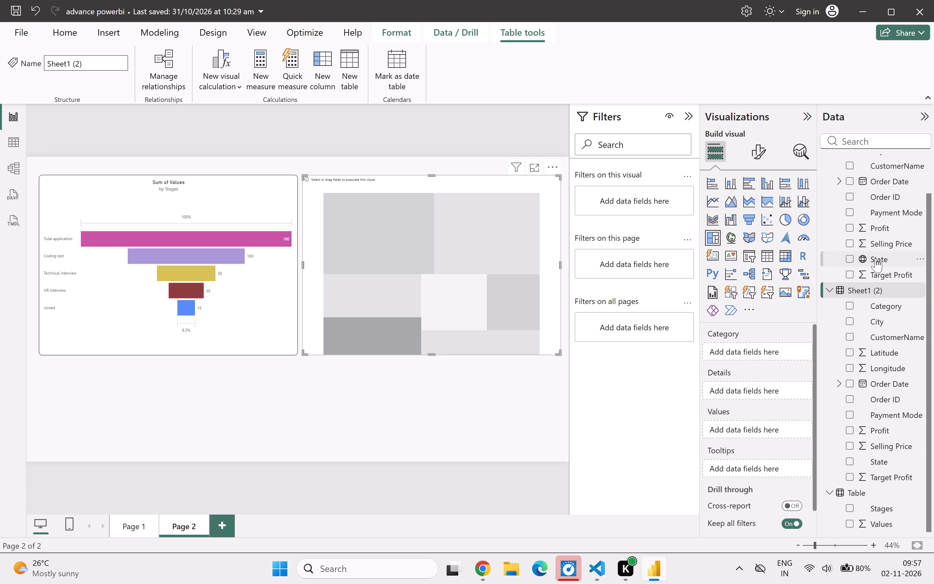
Assign State from Sheet1 as the treemap's category and Selling Price from Sheet1 (2) as its values.
left_click_drag(875, 258, 762, 350)
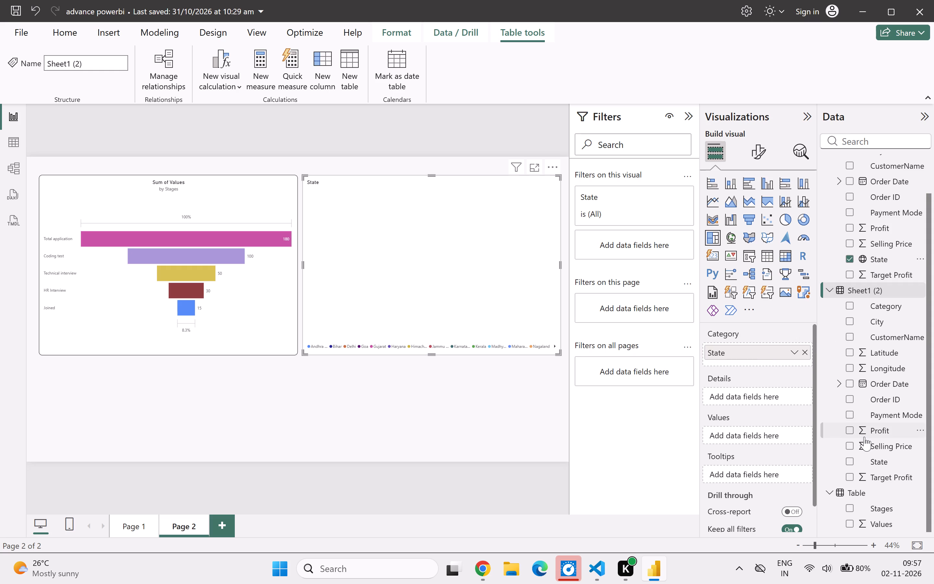
left_click_drag(864, 440, 708, 428)
left_click_drag(708, 428, 748, 432)
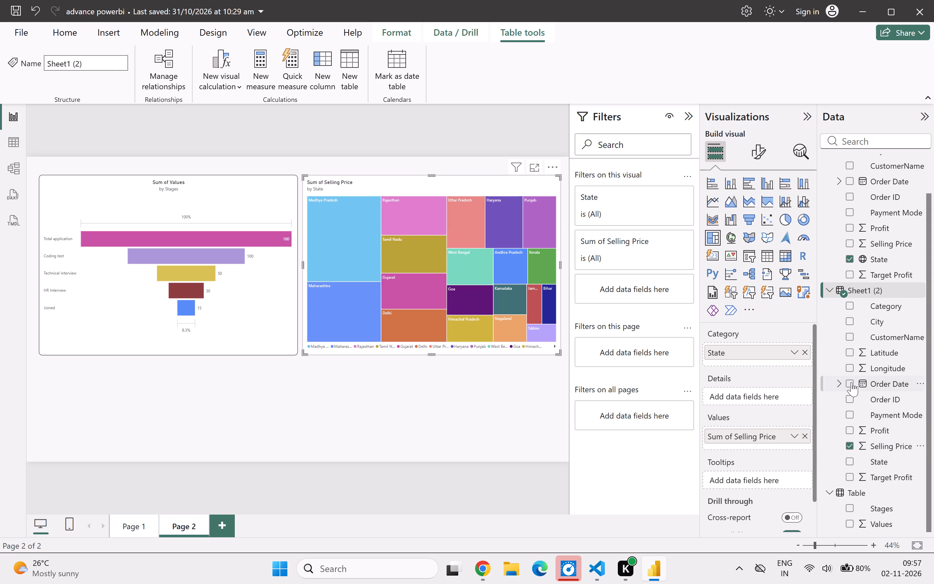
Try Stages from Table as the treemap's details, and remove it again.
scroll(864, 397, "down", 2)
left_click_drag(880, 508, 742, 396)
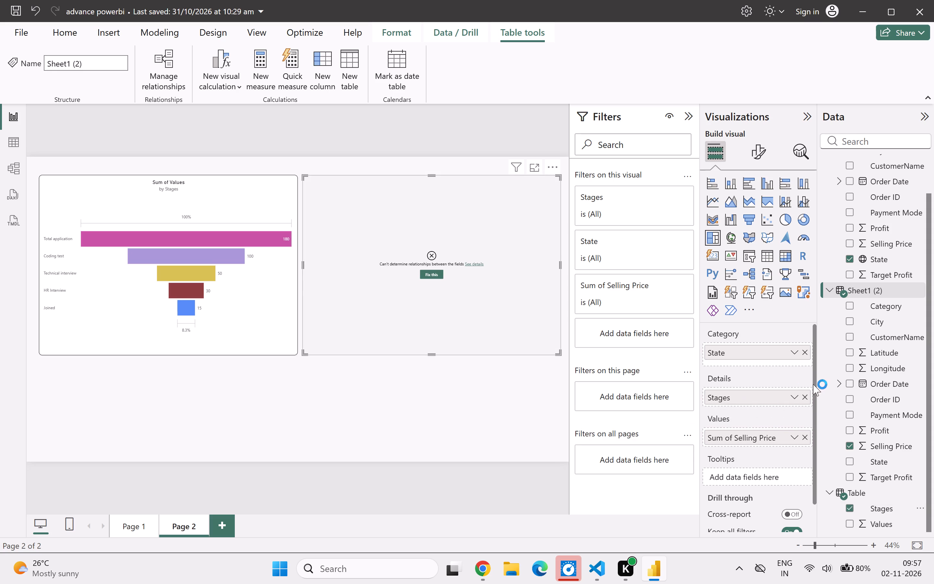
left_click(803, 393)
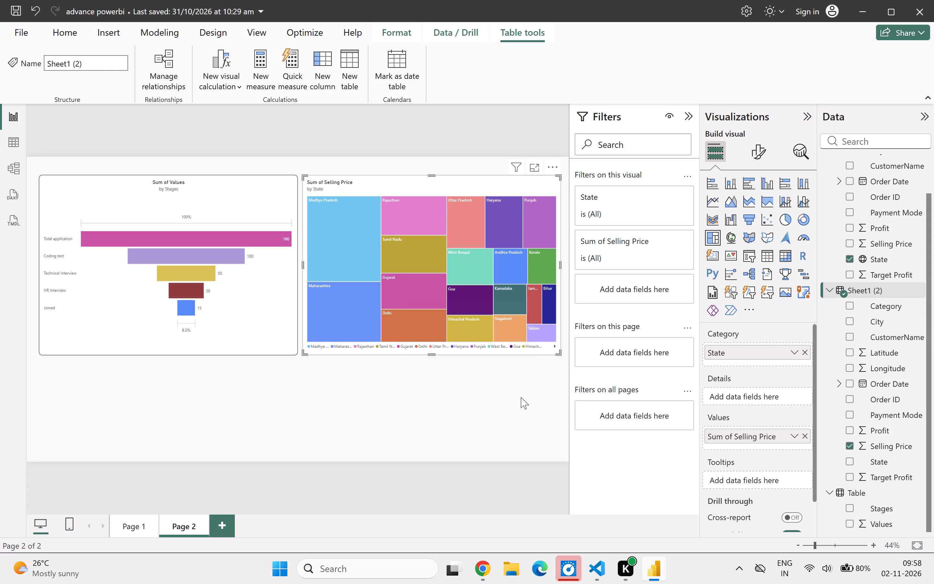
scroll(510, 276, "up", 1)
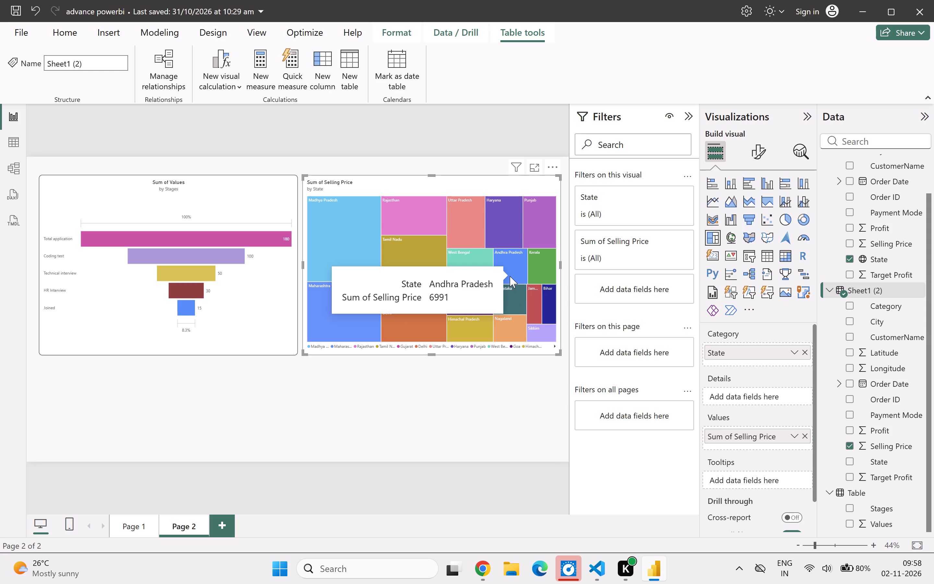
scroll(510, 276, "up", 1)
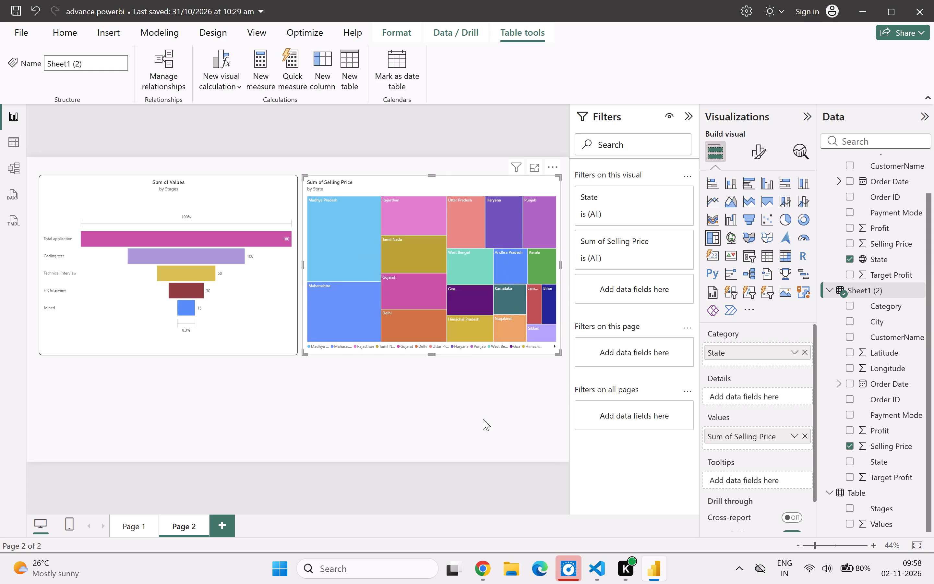
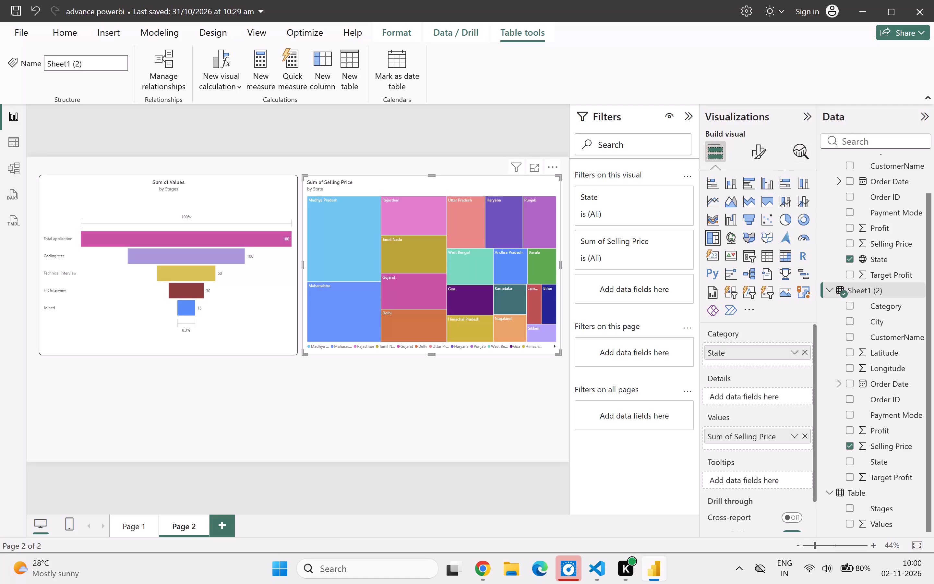
Add Category from Sheet1 (2) as the details of the selling price by state treemap.
left_click_drag(882, 306, 727, 394)
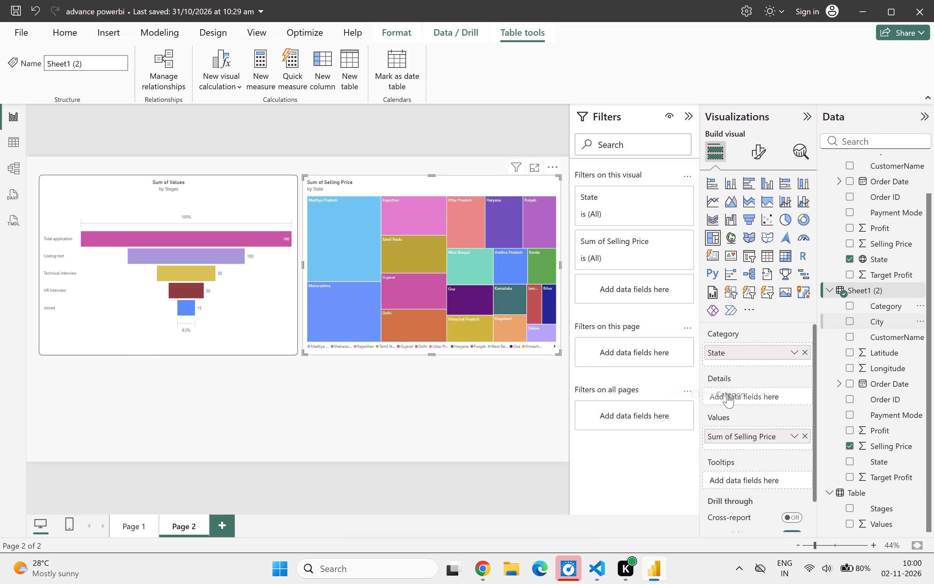
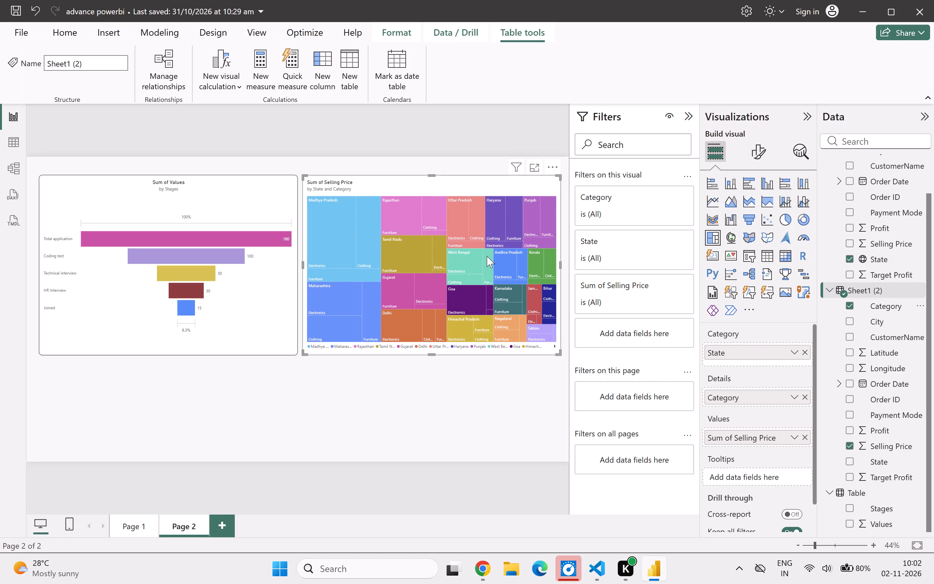
Turn on data labels for the selling price treemap.
left_click(759, 156)
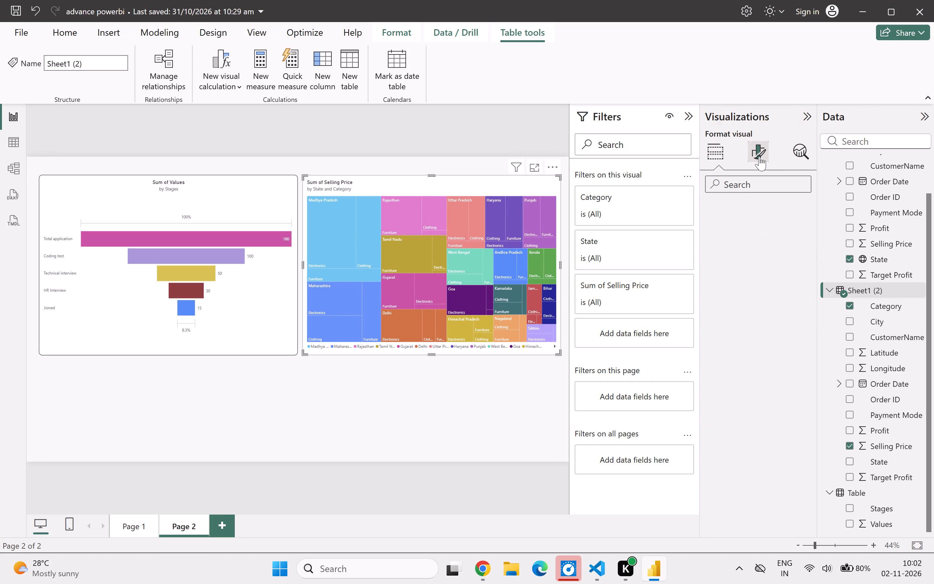
left_click(746, 209)
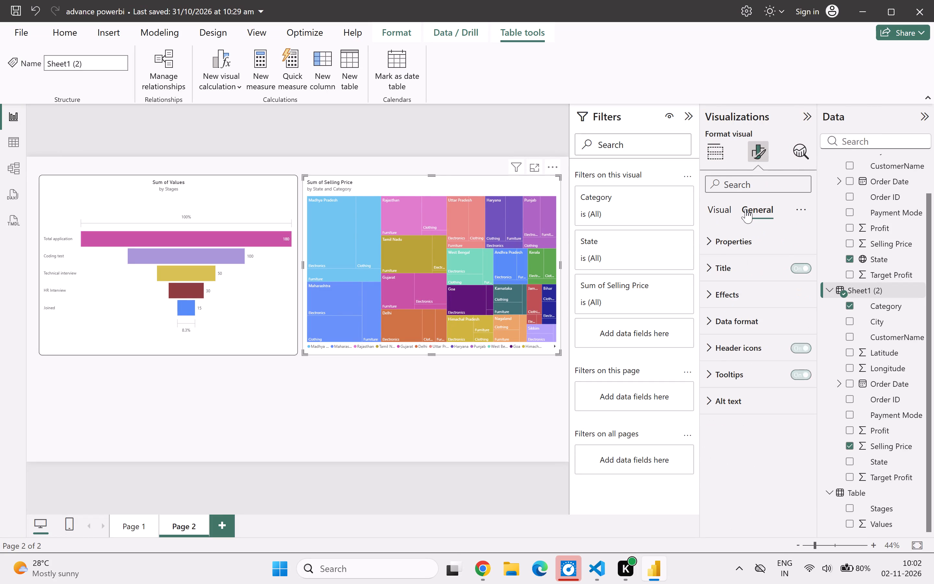
left_click(724, 210)
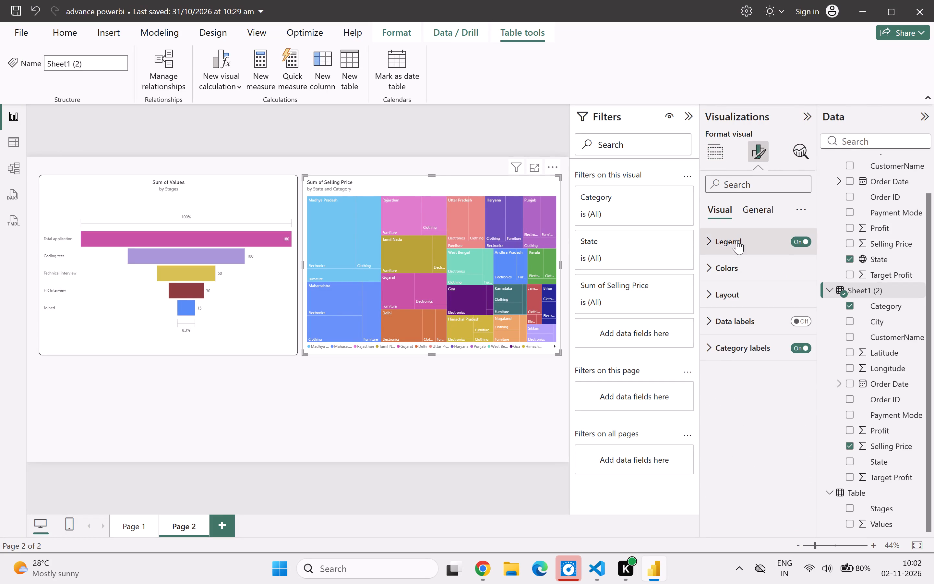
left_click(805, 326)
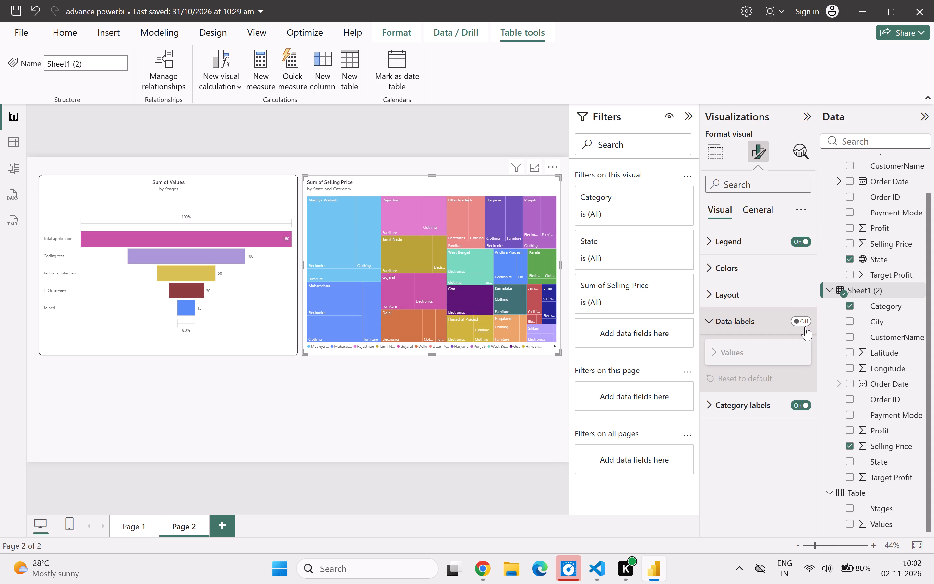
left_click(800, 321)
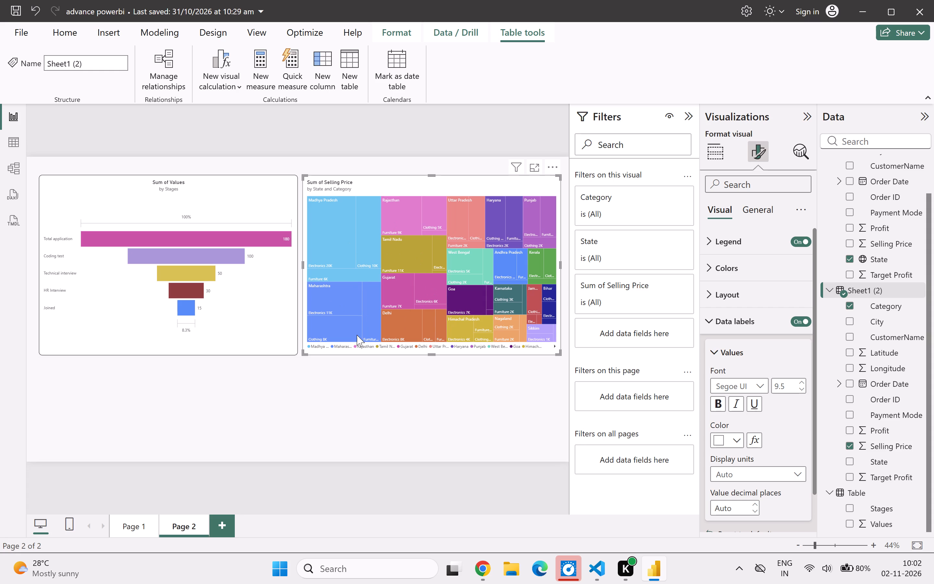
left_click(400, 247)
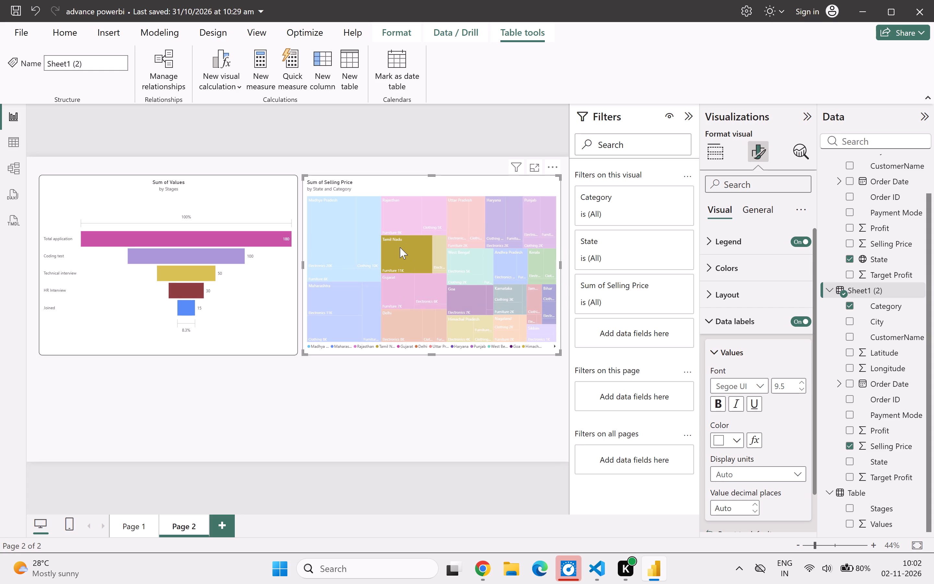
left_click(391, 257)
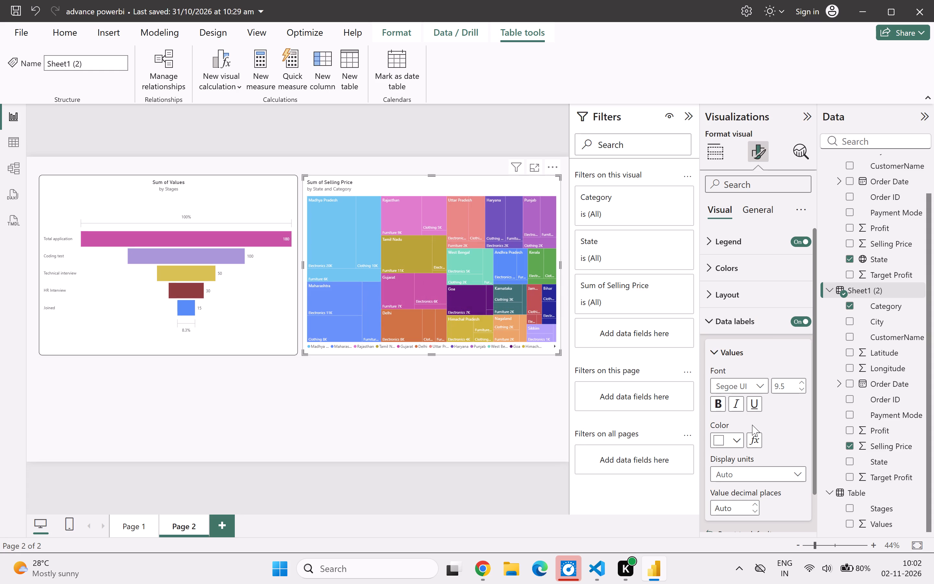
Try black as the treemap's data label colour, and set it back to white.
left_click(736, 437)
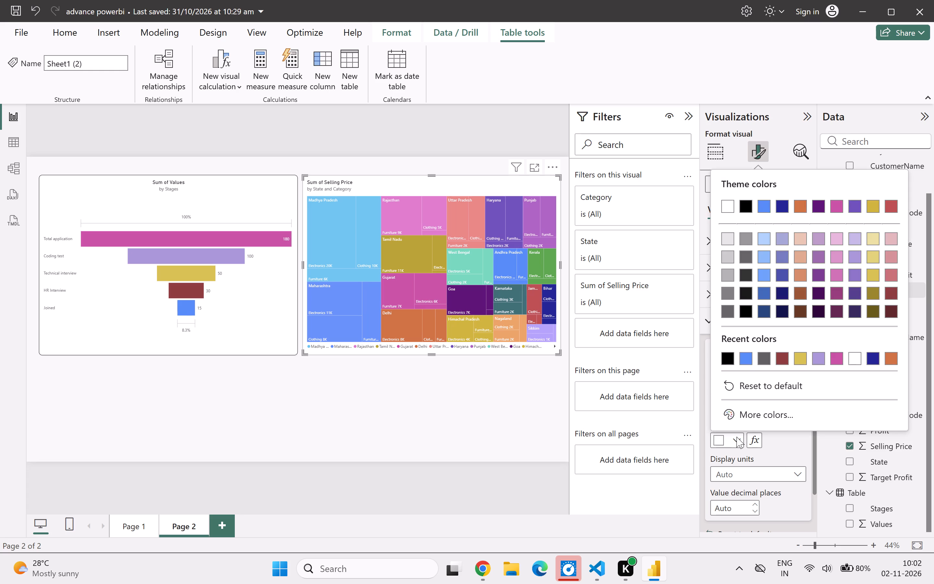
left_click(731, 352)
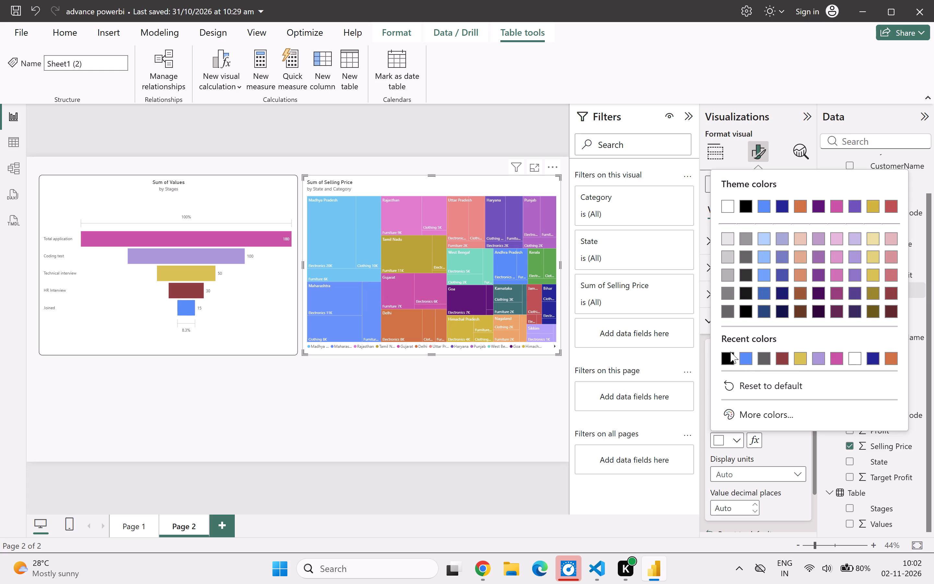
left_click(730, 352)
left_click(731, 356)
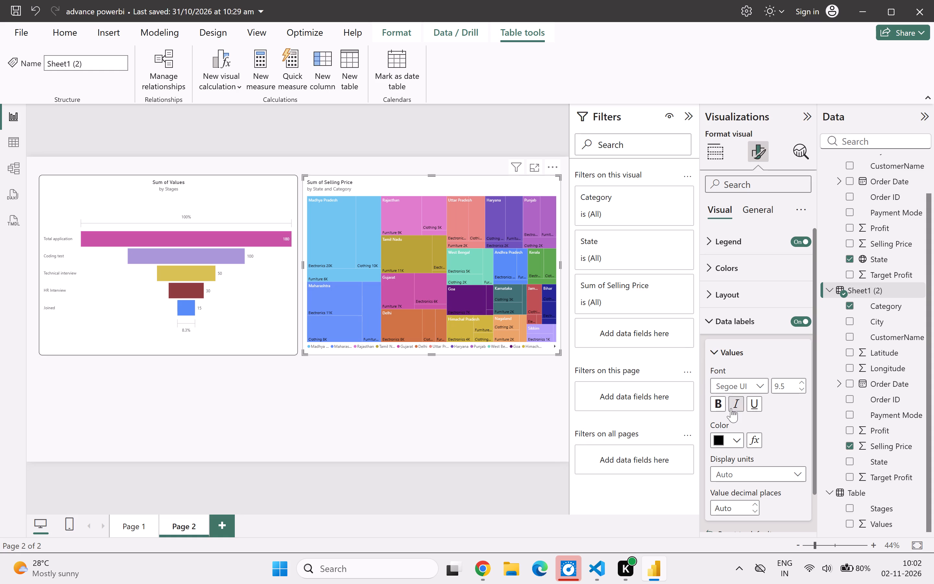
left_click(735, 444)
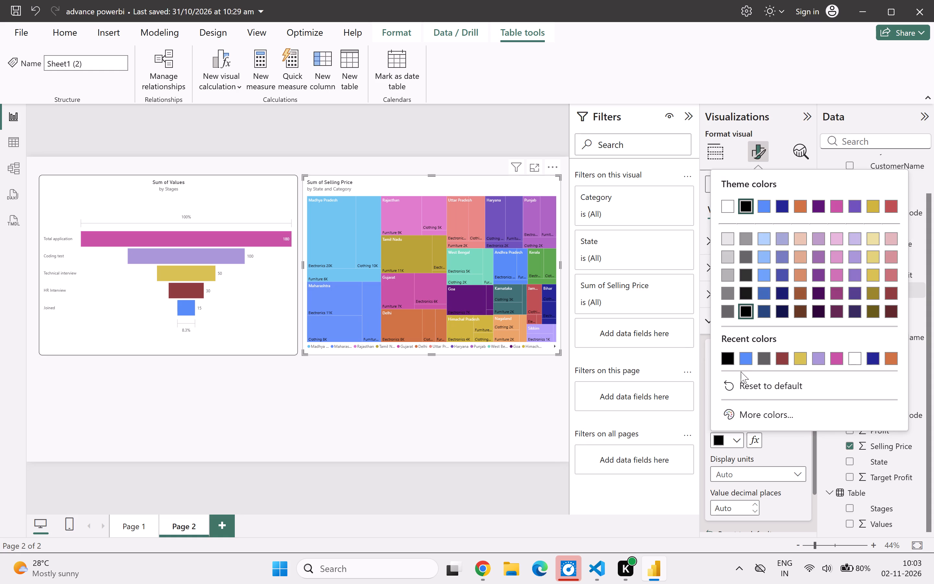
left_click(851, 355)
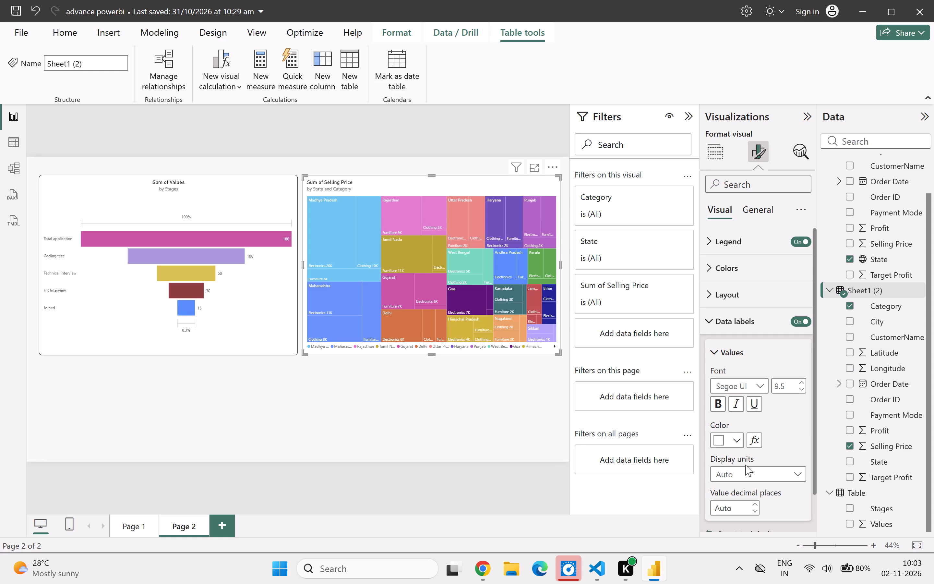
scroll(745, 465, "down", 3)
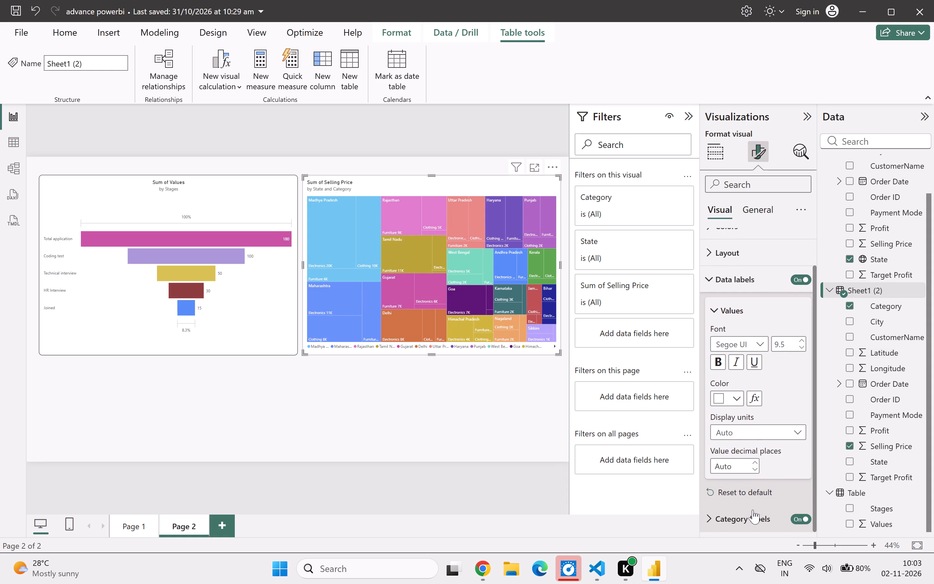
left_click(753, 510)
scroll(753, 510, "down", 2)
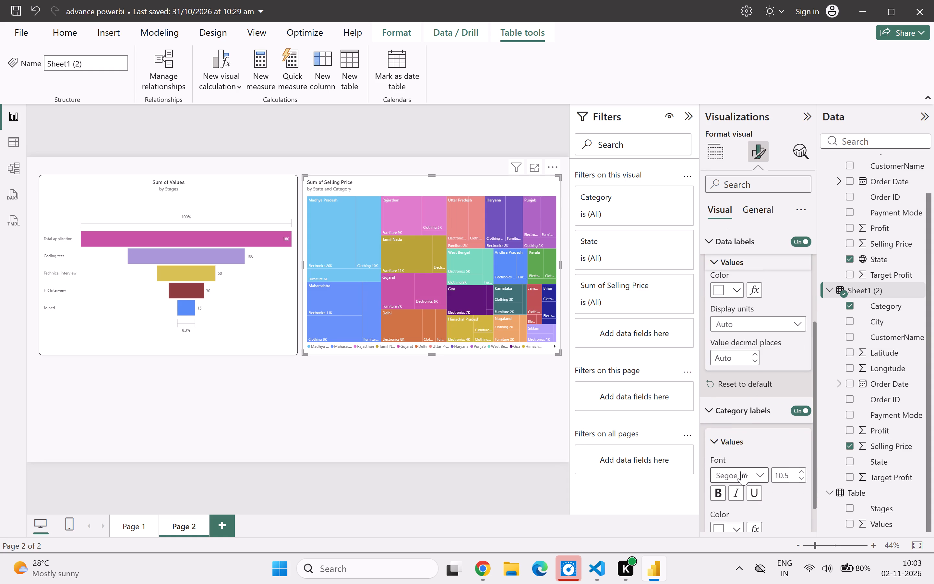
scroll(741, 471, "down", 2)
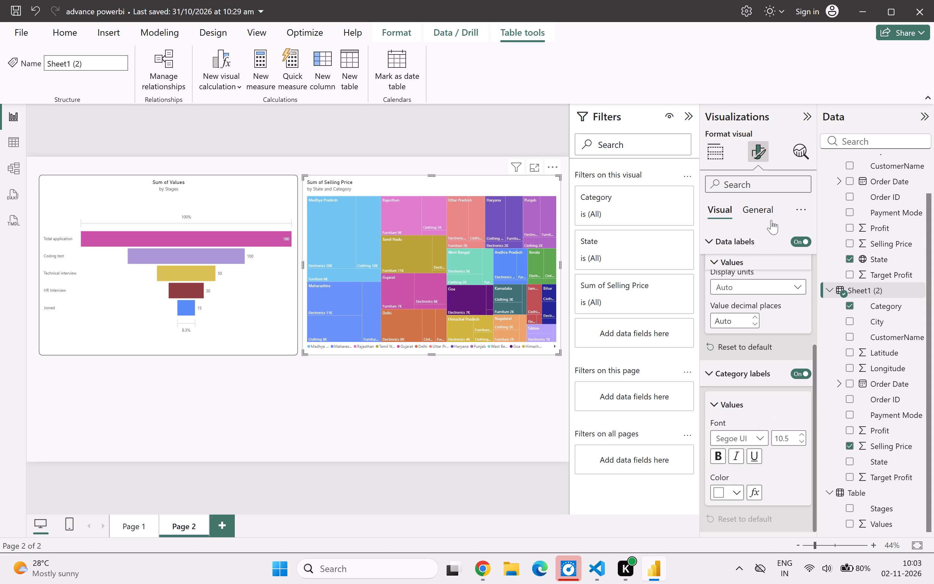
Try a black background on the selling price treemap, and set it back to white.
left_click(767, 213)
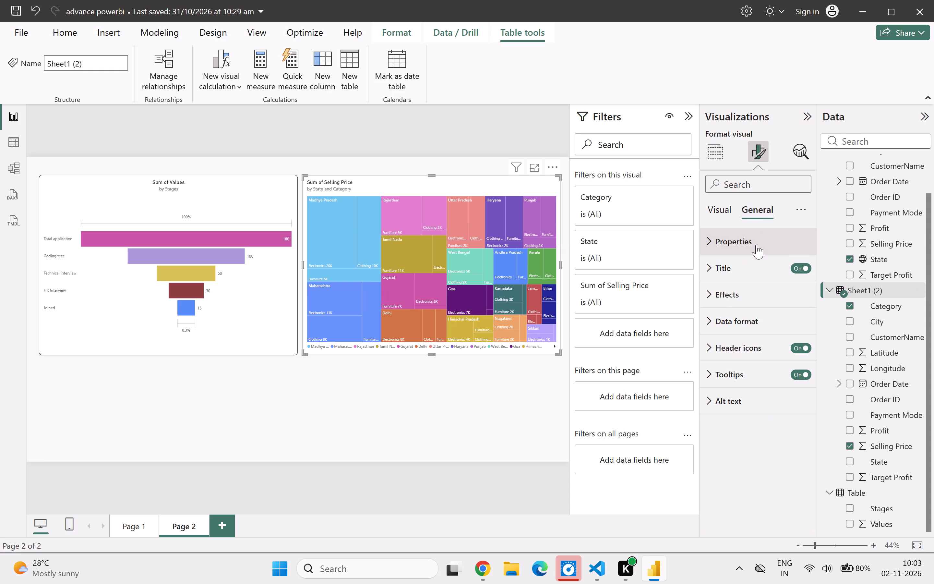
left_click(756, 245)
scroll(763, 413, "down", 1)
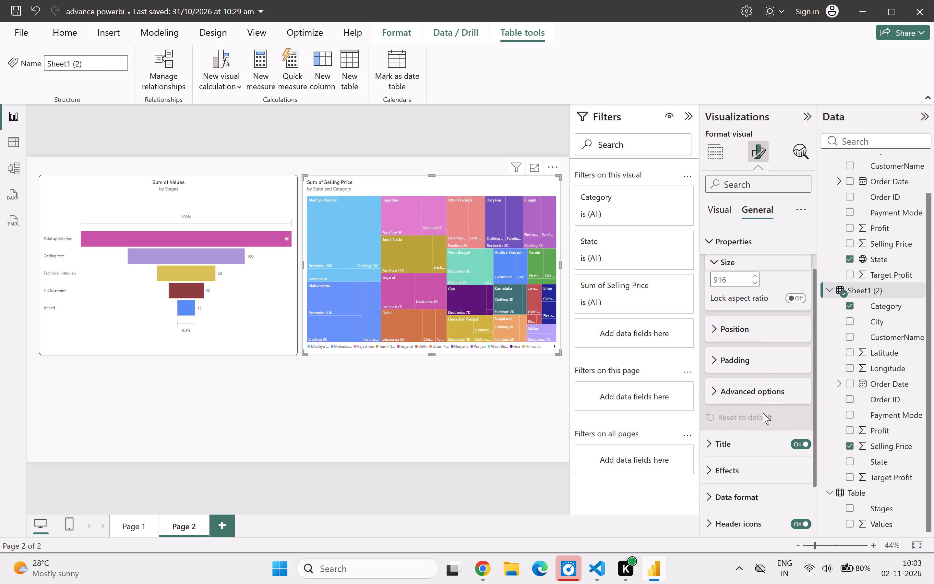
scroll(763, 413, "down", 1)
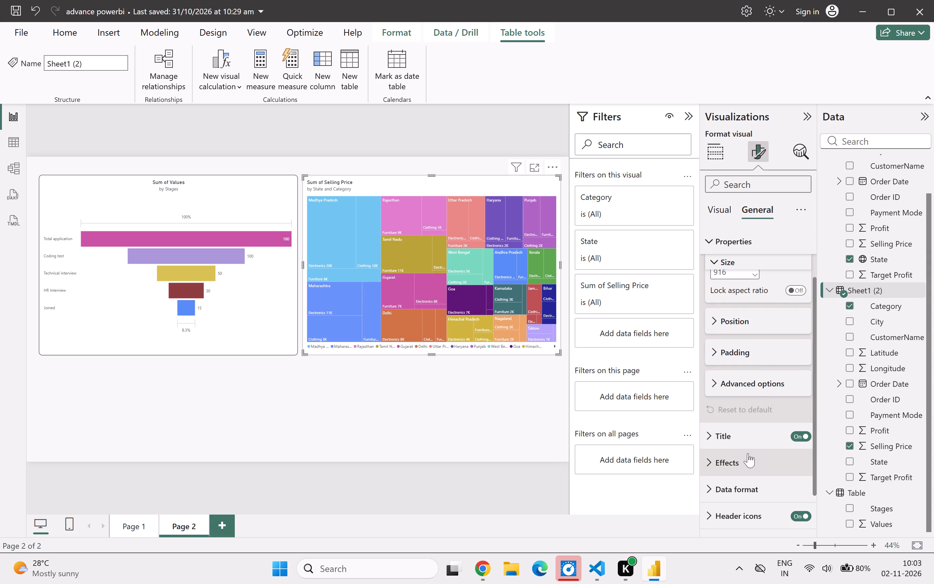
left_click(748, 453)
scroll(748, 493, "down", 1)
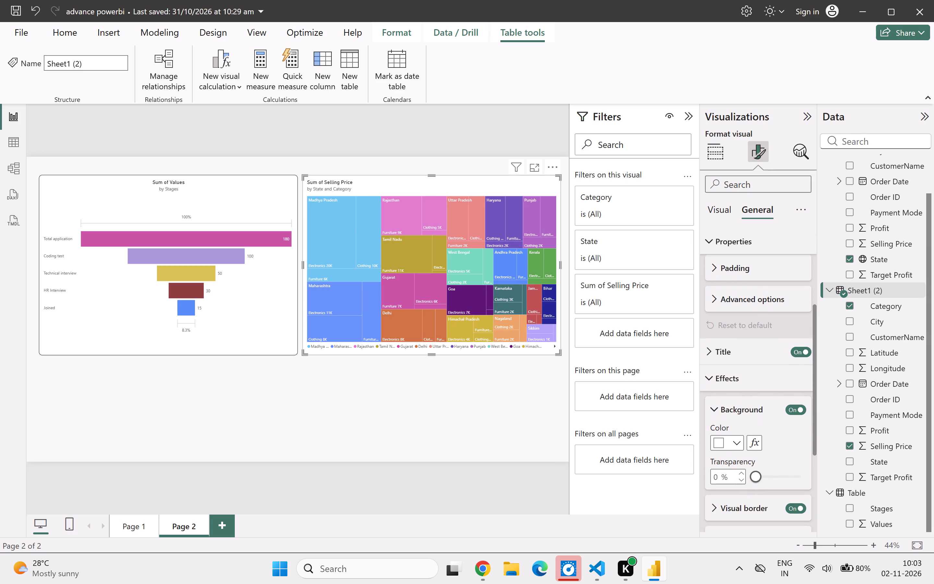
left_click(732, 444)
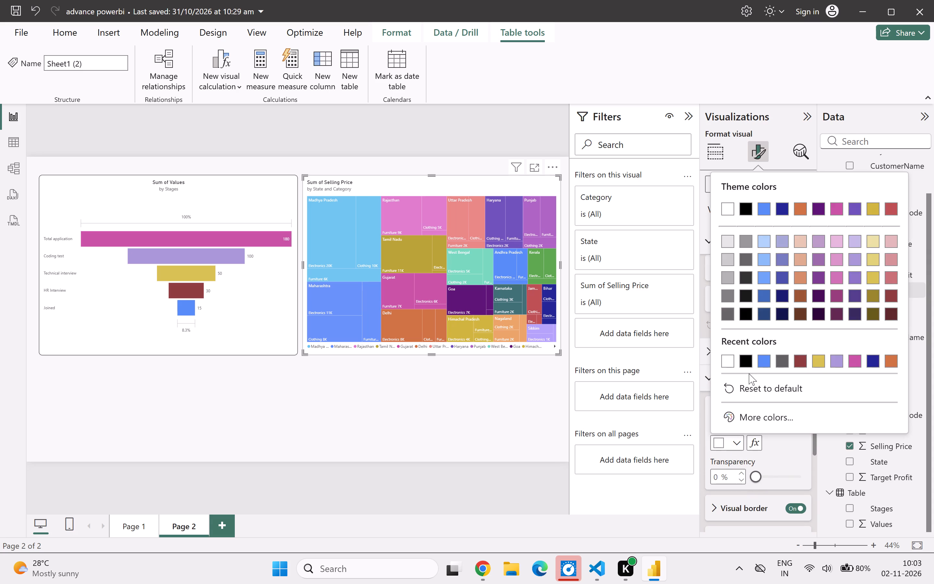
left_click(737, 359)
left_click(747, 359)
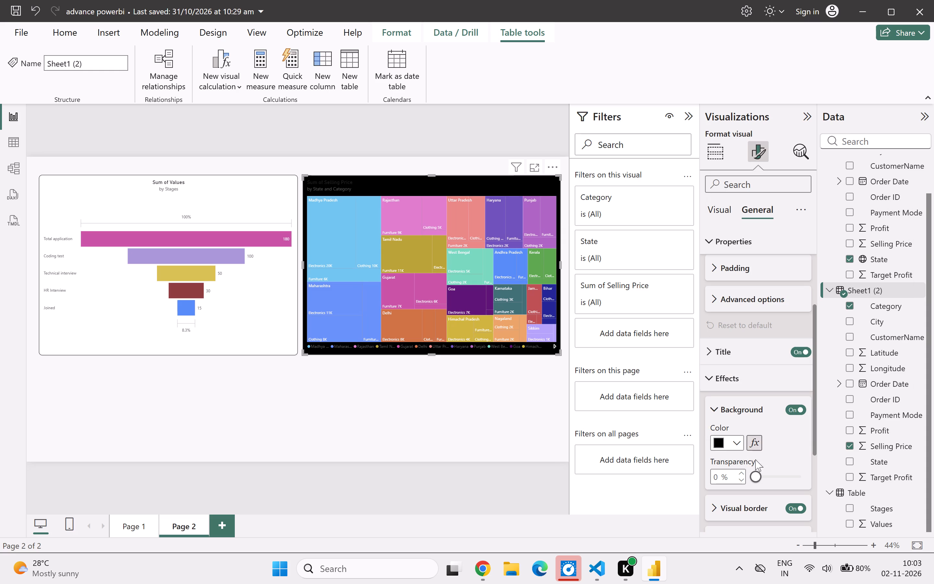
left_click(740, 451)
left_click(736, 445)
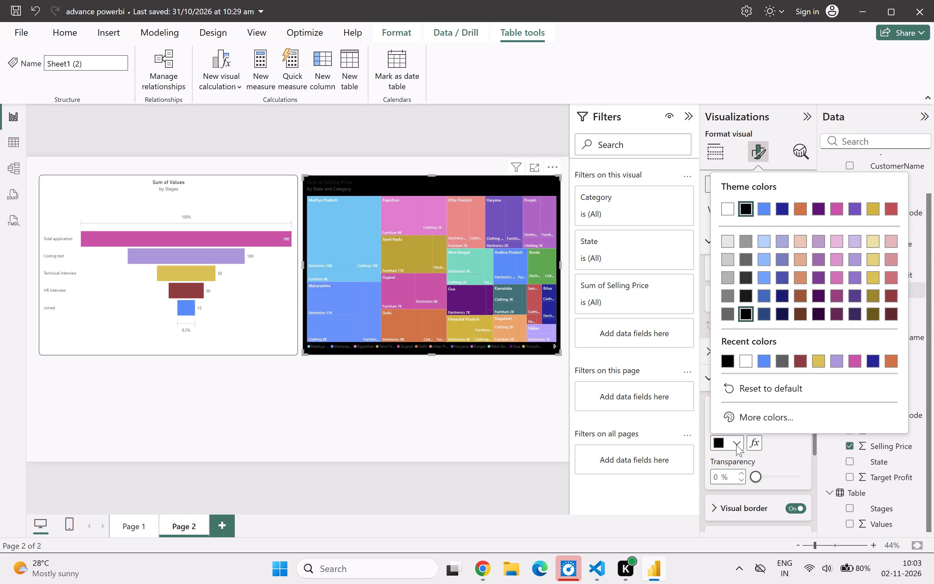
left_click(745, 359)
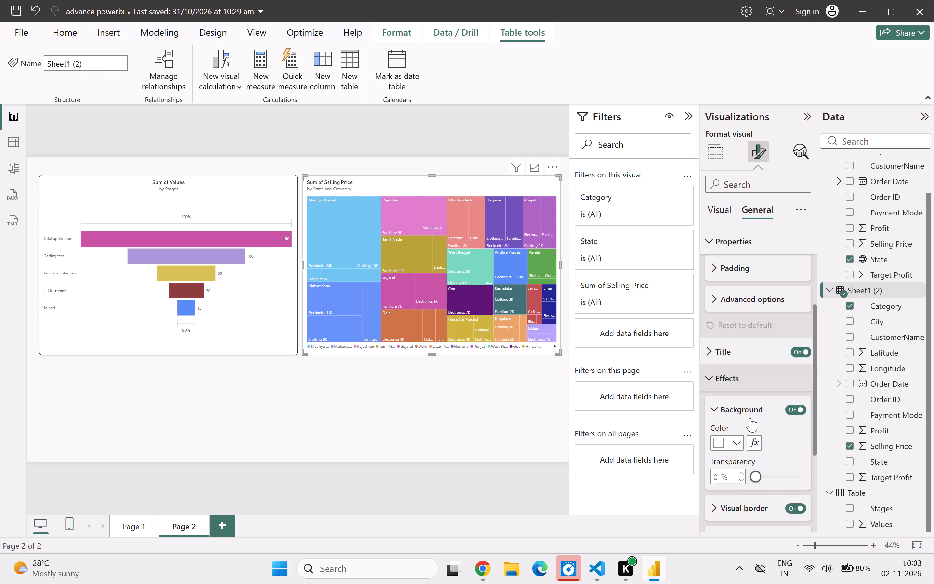
Turn on the shadow effect for the selling price treemap.
scroll(739, 477, "down", 2)
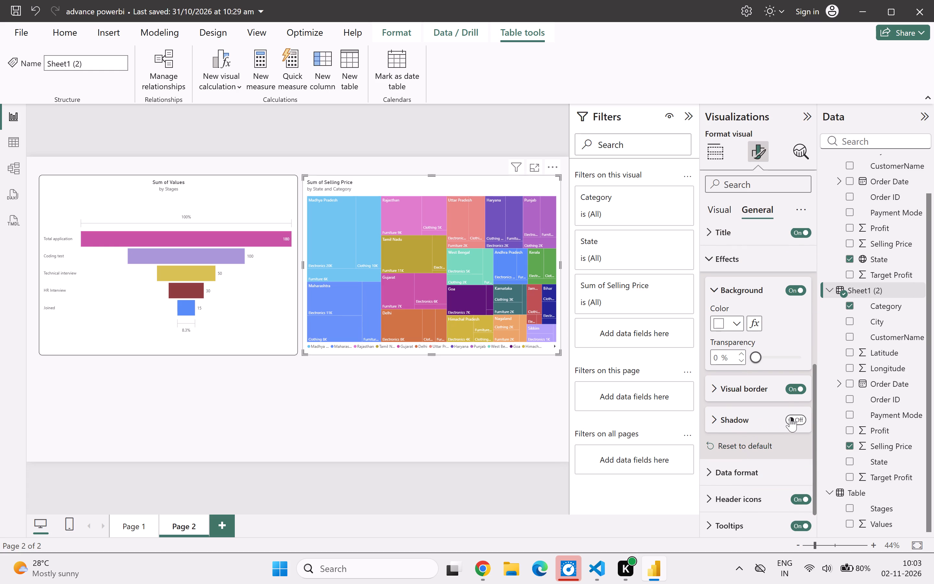
left_click(794, 416)
Set the treemap's visual border to black with 12 px rounded corners, and deselect the visual.
left_click(751, 385)
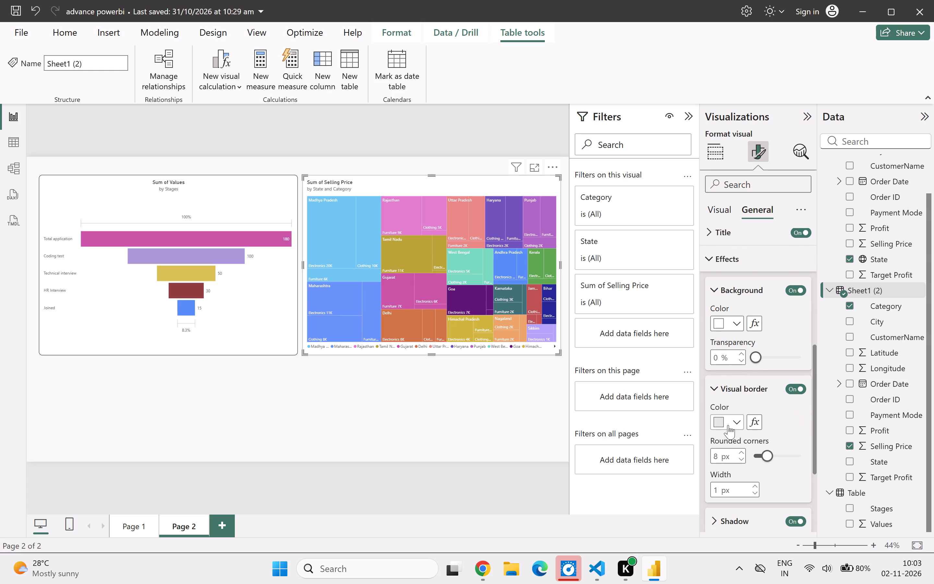
left_click(728, 425)
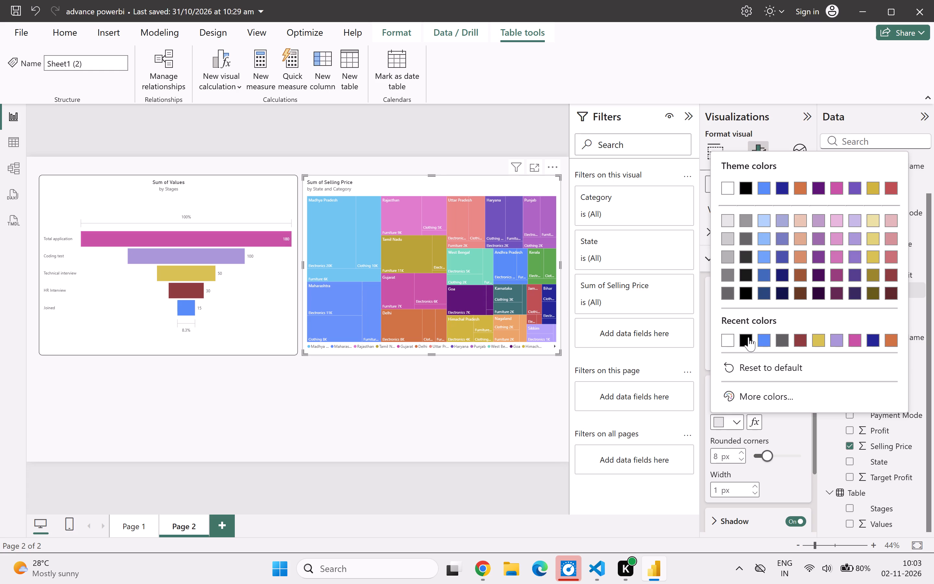
left_click(744, 339)
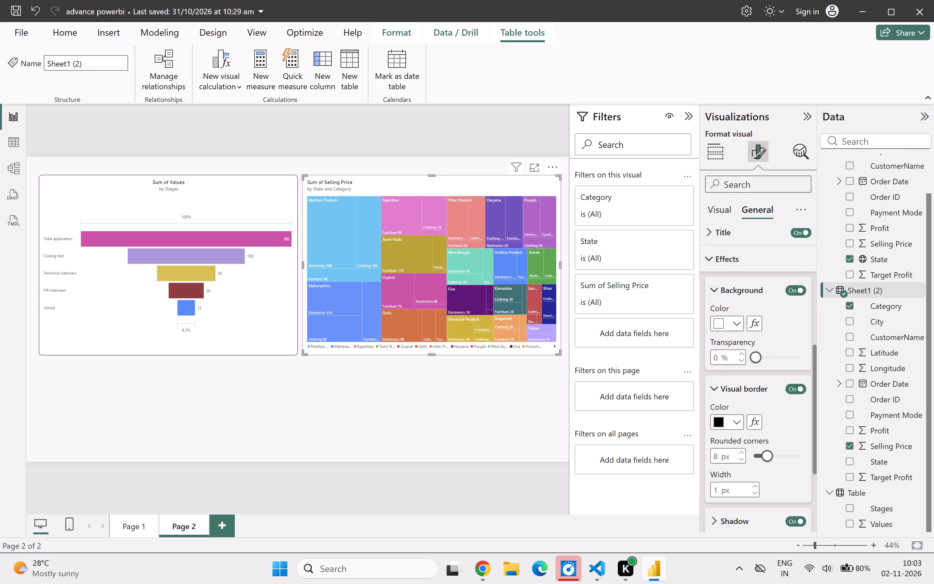
left_click(772, 461)
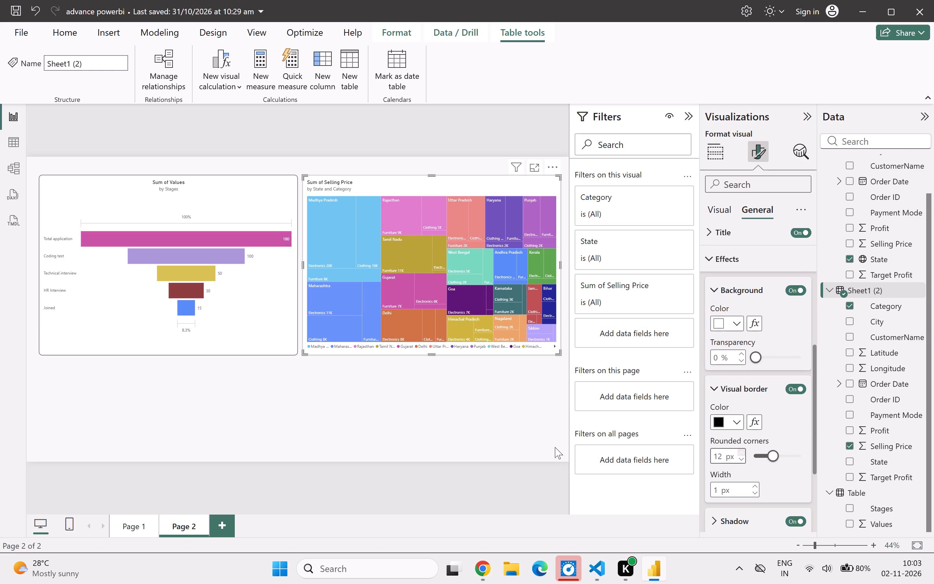
left_click(550, 446)
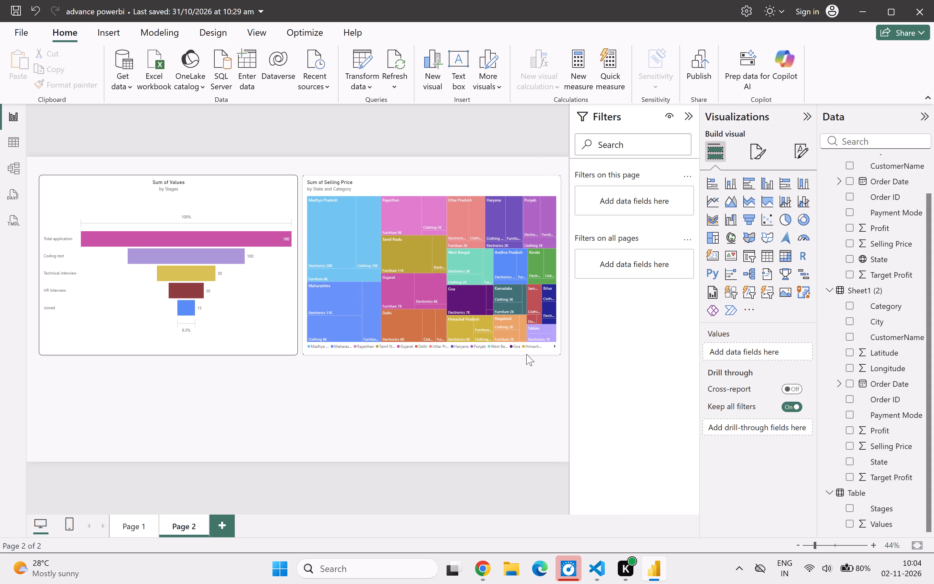
left_click(518, 397)
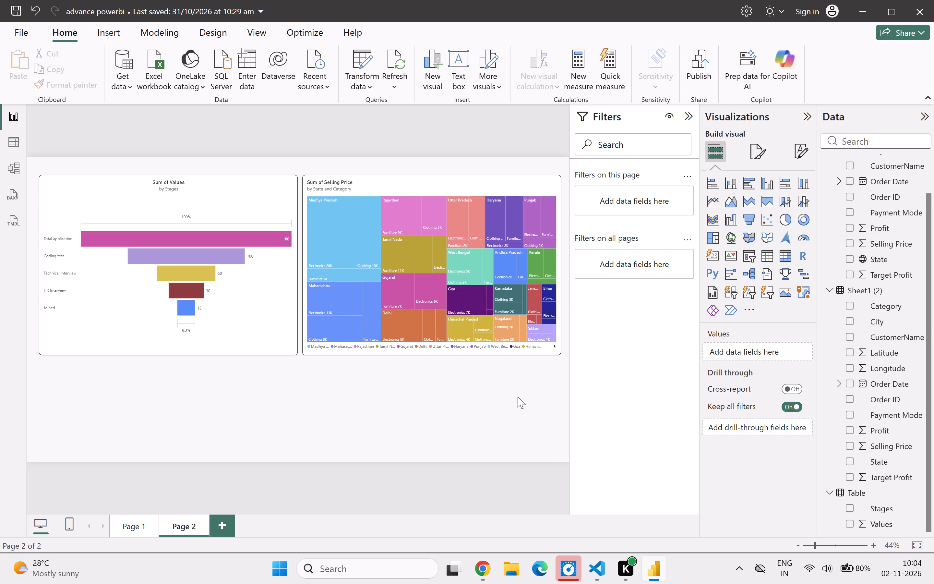